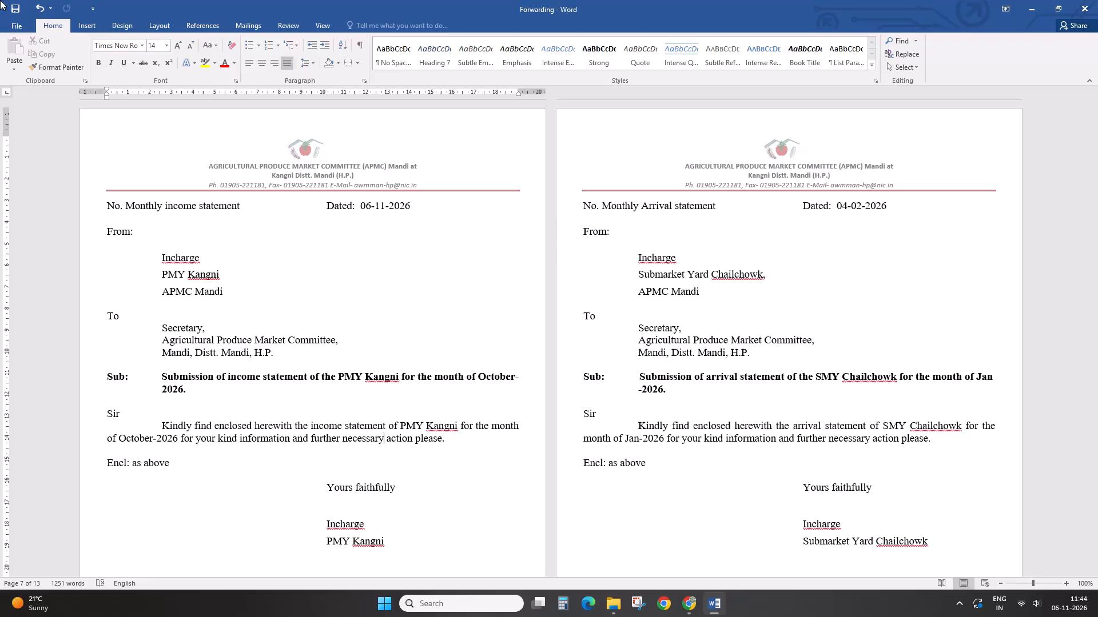
click(866, 392)
scroll(747, 293, up, 8)
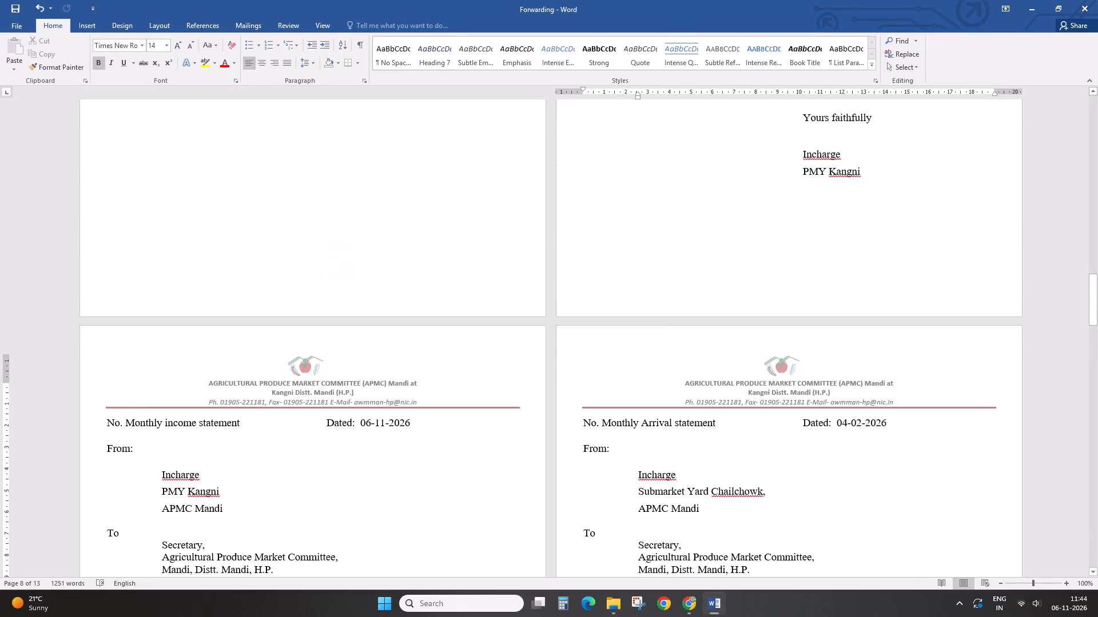
scroll(750, 296, up, 13)
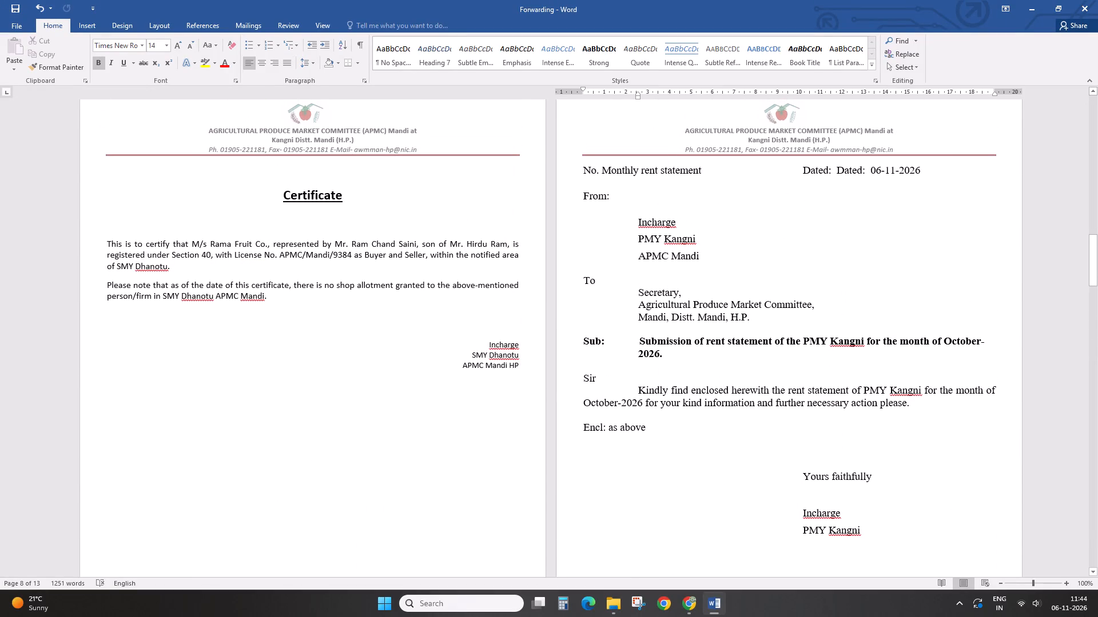
click(779, 343)
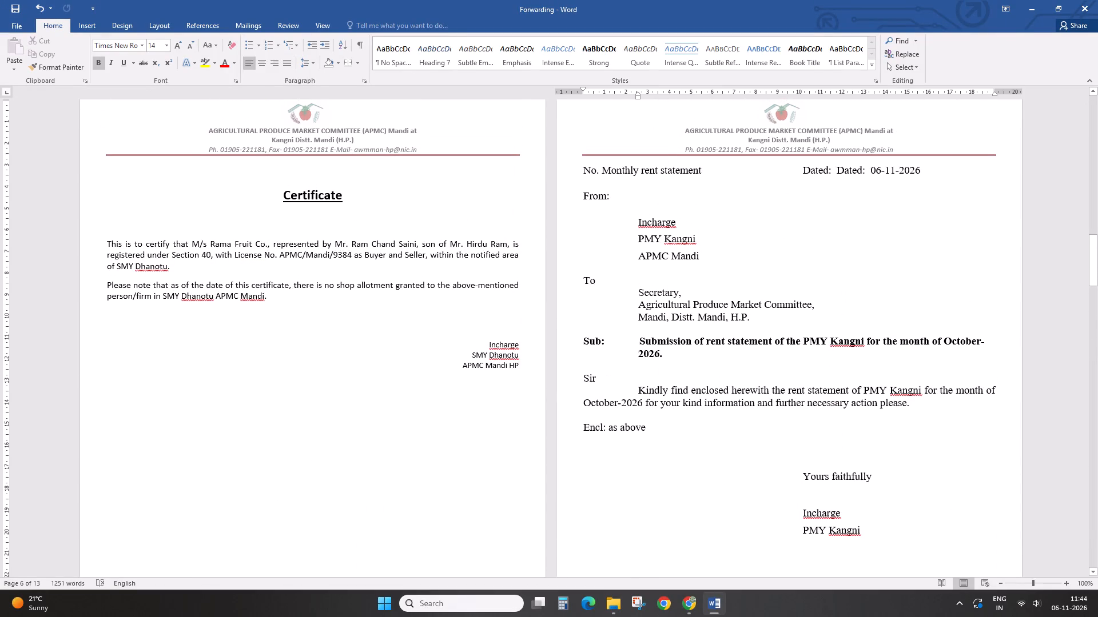
key(ctrl+p)
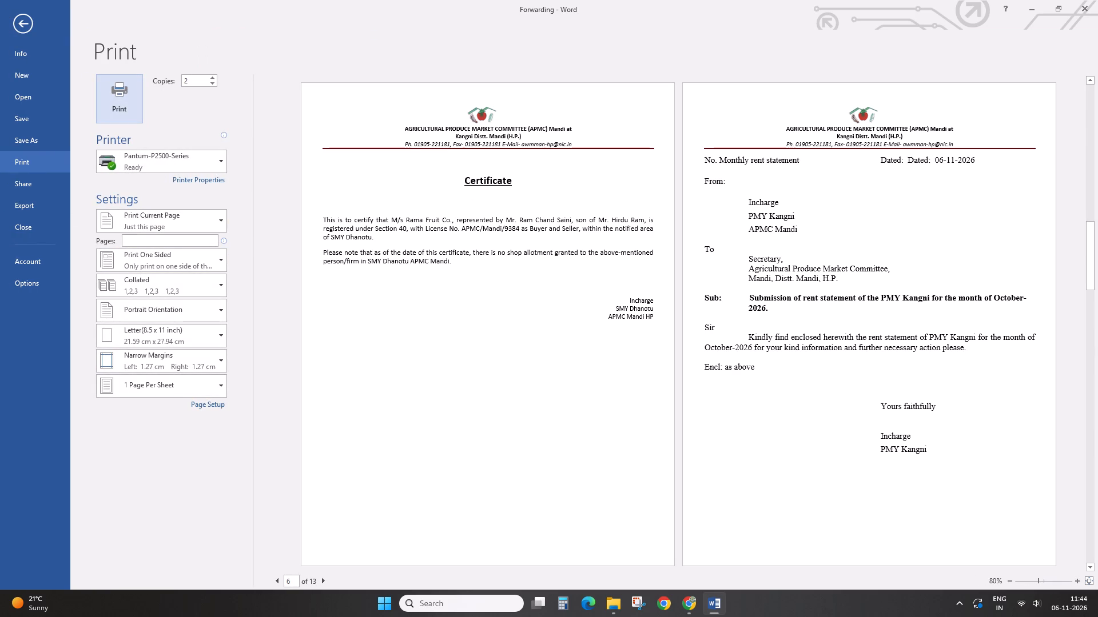
double_click(1078, 578)
click(711, 367)
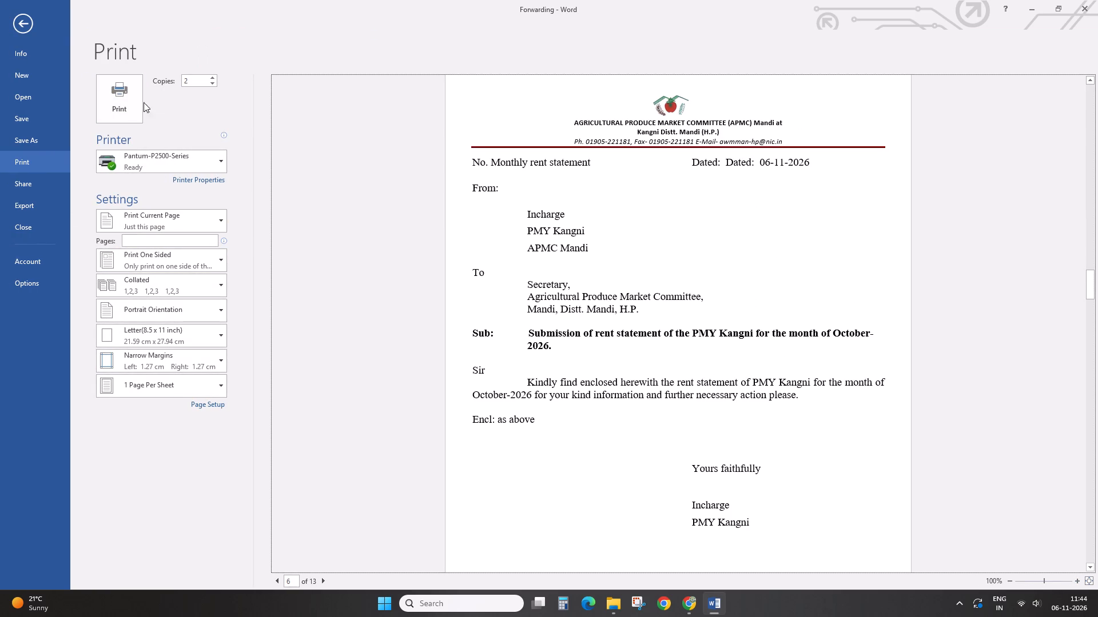
click(113, 98)
Save the Forwarding document and close it.
click(17, 8)
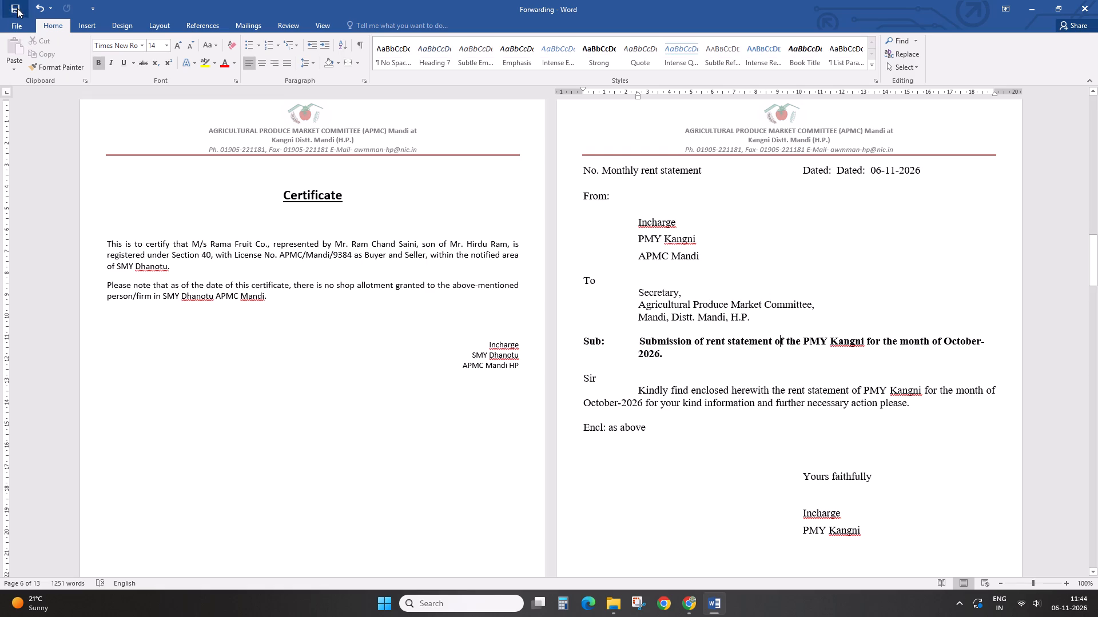
click(1097, 8)
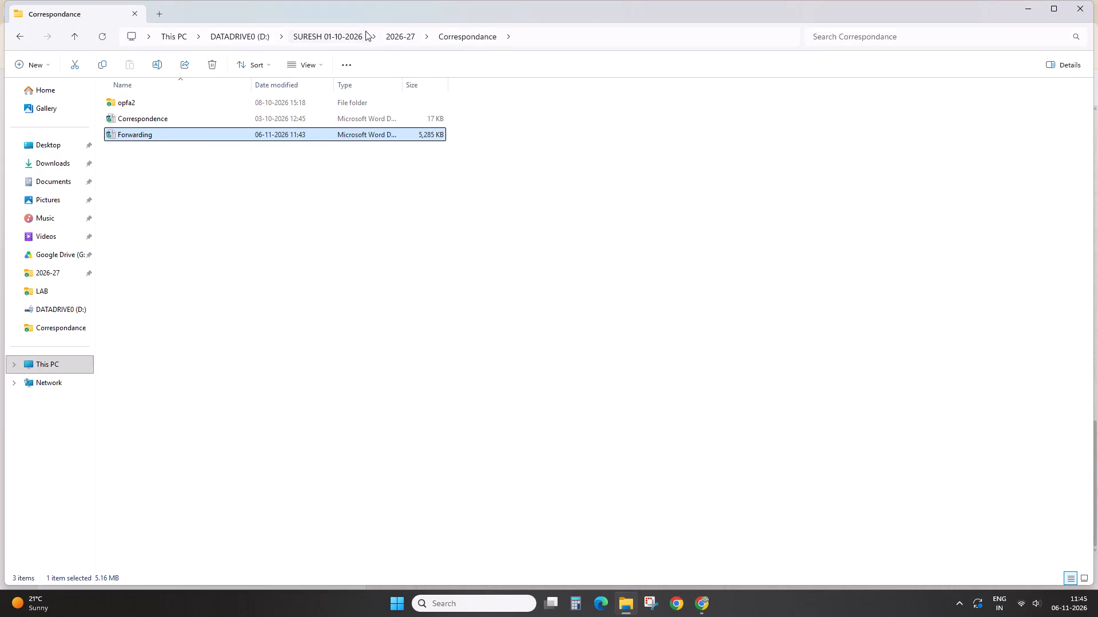
Open the Rent Statement 2026-27 workbook from the 2026-27 folder.
click(392, 37)
double_click(173, 276)
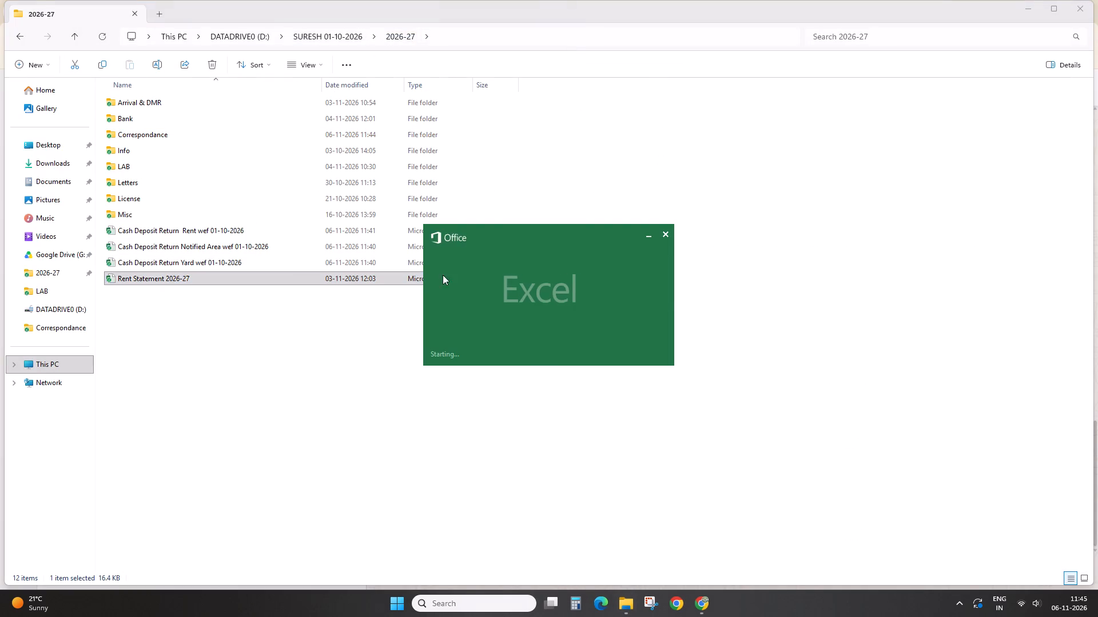
Copy the whole September rent statement table, from title to Grand Total, and paste it below the original starting at cell A62.
scroll(513, 363, down, 12)
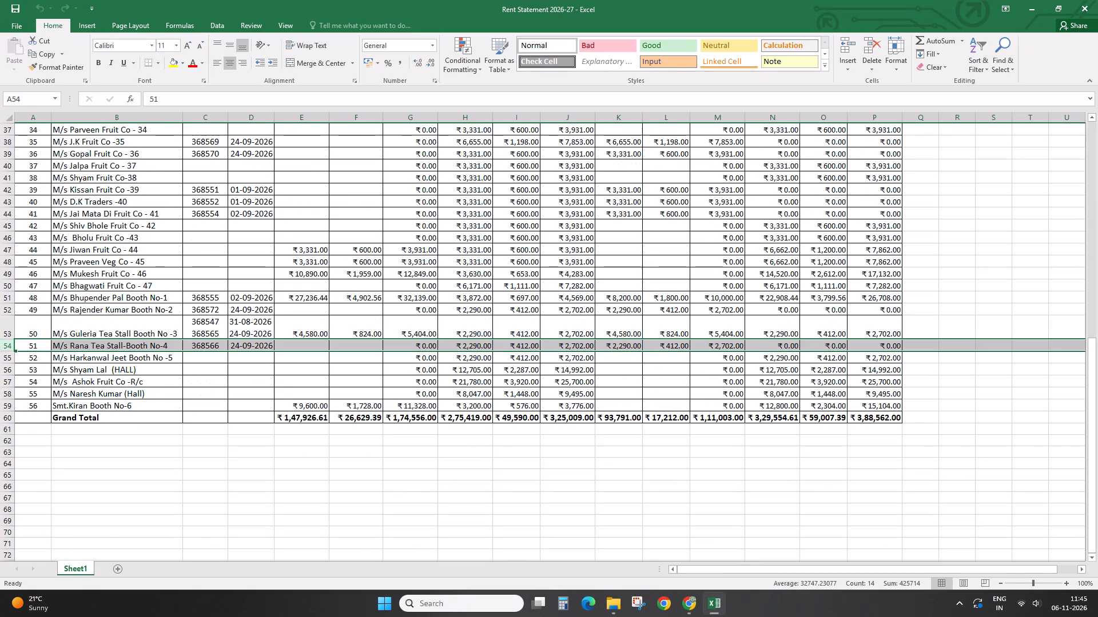
click(574, 480)
scroll(577, 468, up, 18)
drag(545, 129, 551, 170)
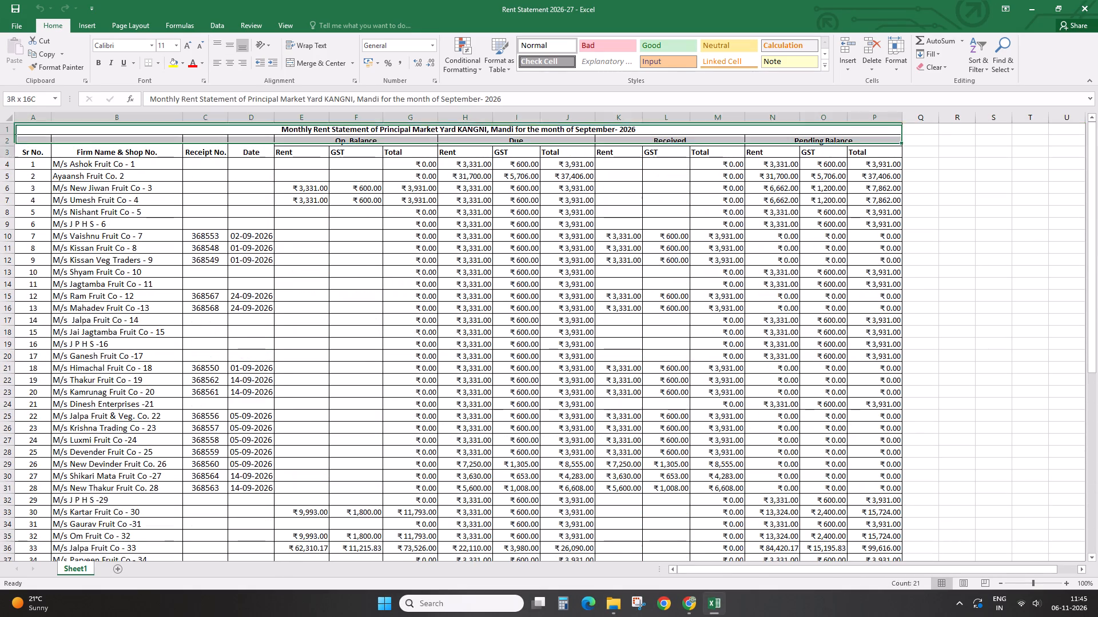
drag(551, 170, 670, 547)
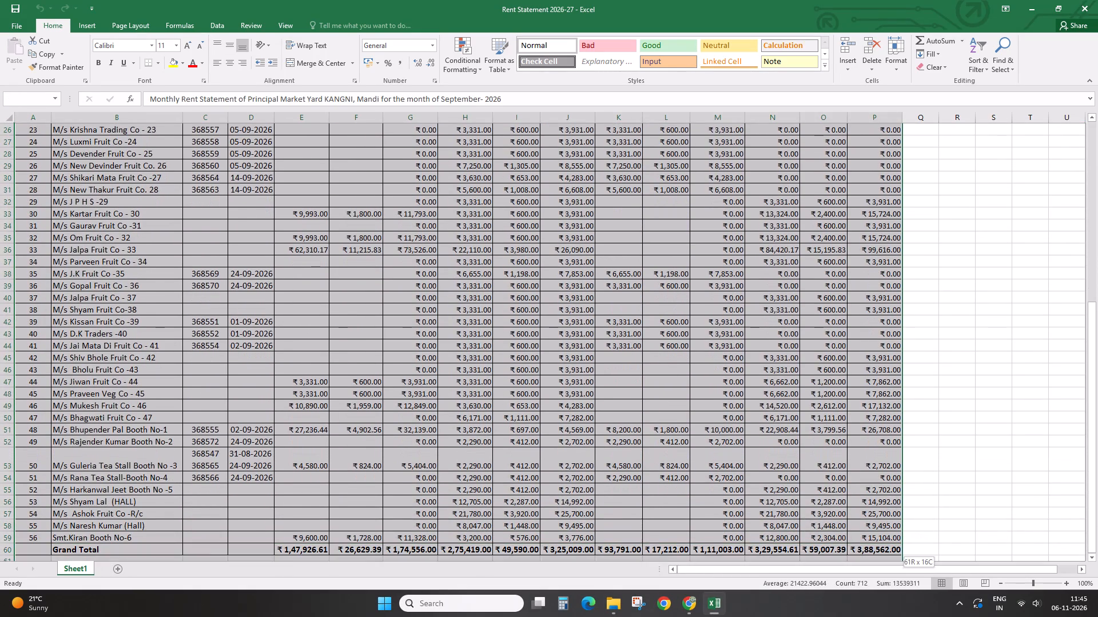
drag(670, 547, 673, 551)
key(ctrl+c)
scroll(575, 495, down, 5)
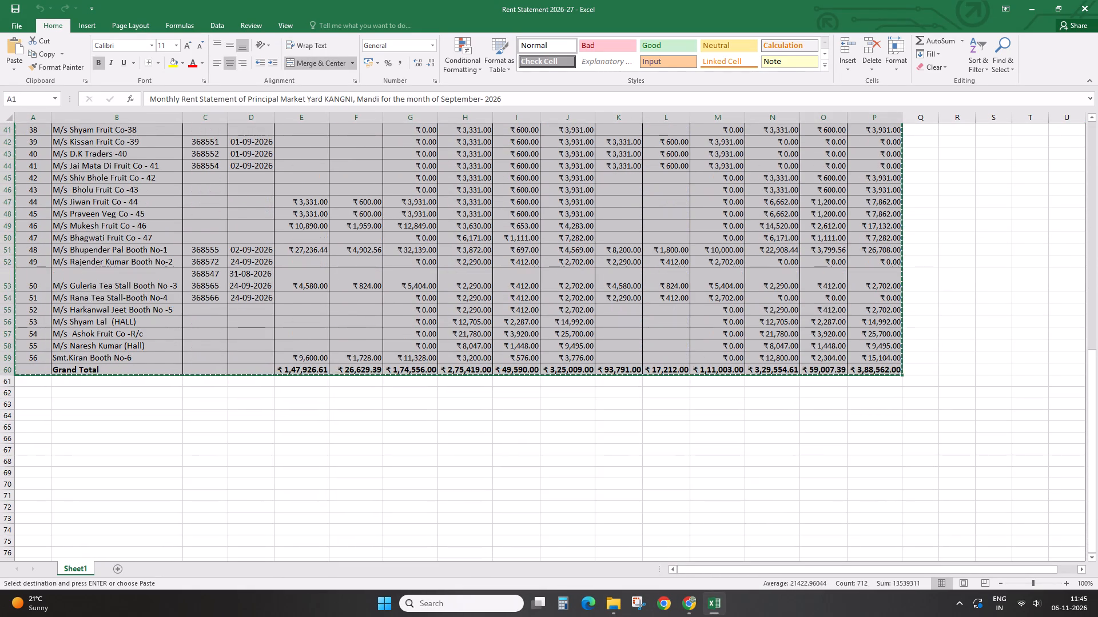
click(37, 392)
key(ctrl+v)
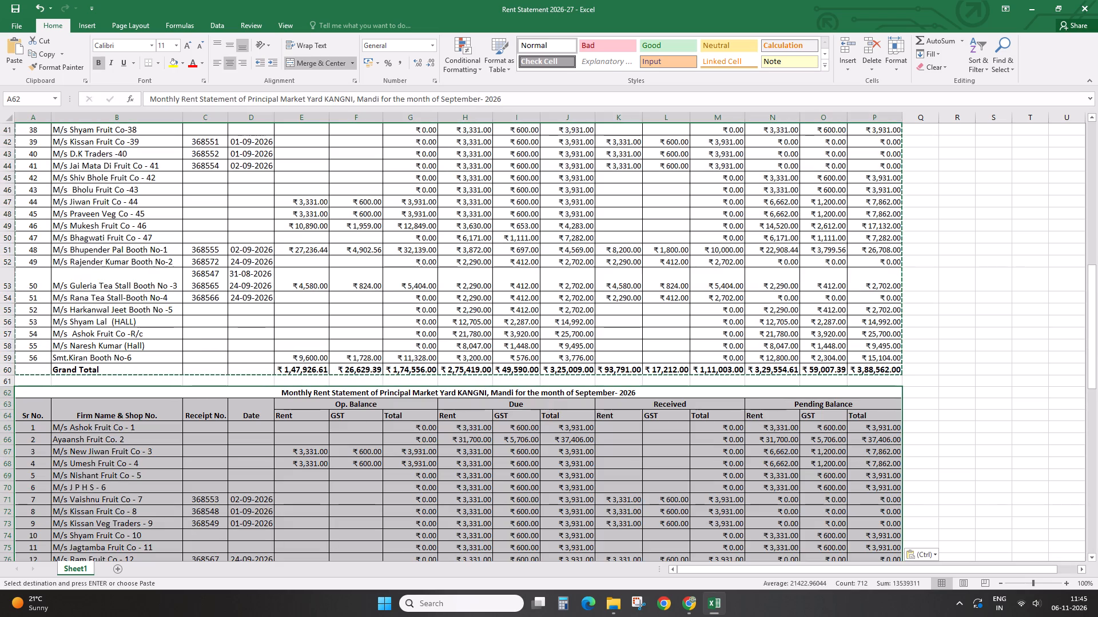
Change the month in the copied statement's title to "Ocotober".
double_click(615, 392)
drag(615, 392, 576, 394)
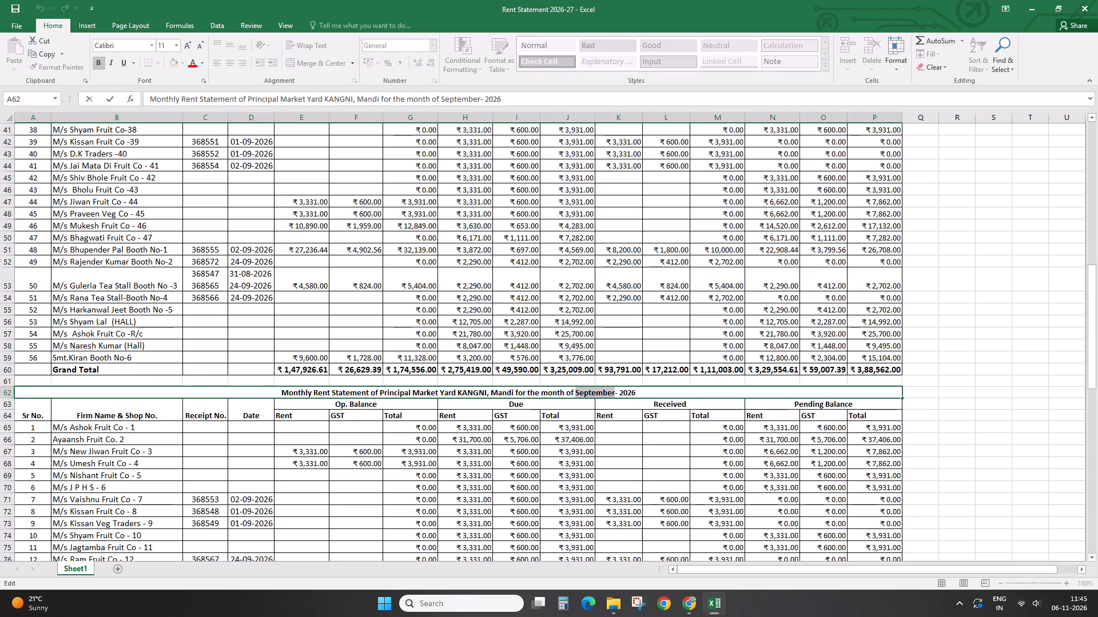
drag(576, 394, 577, 394)
text(Ocotober)
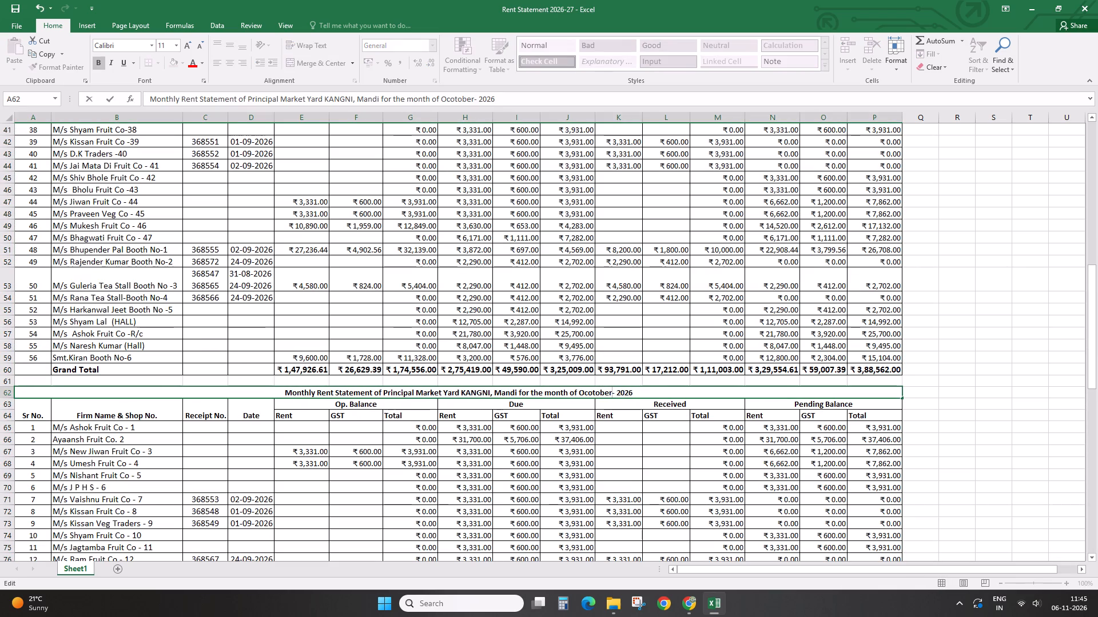
click(616, 476)
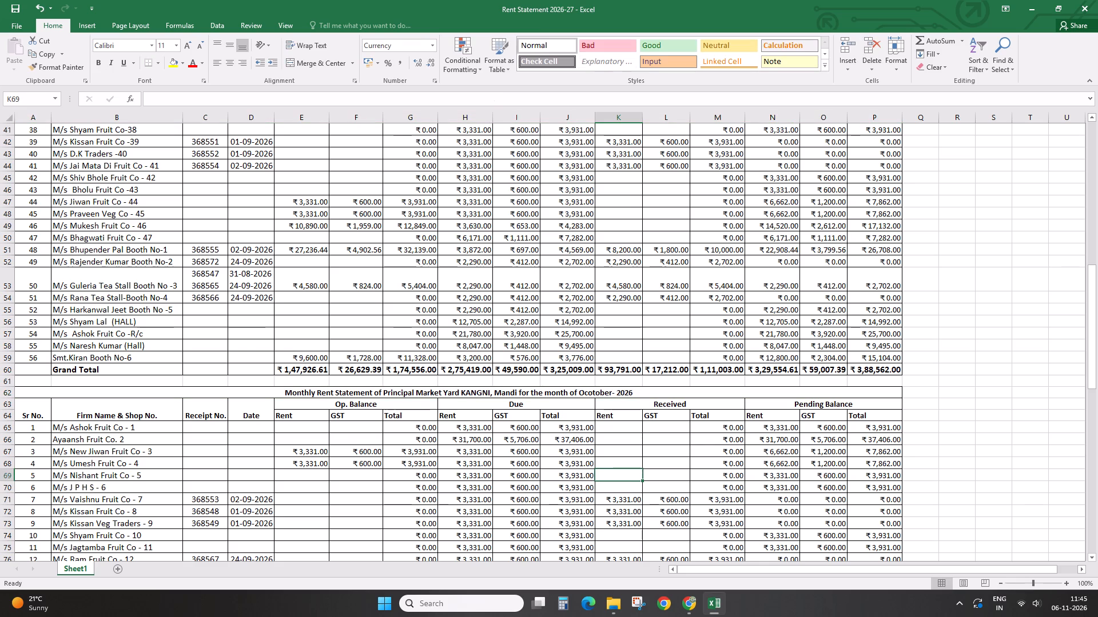
Clear the receipt numbers, dates and opening balance Rent and GST entries for all firms in the copied statement.
drag(212, 428, 376, 601)
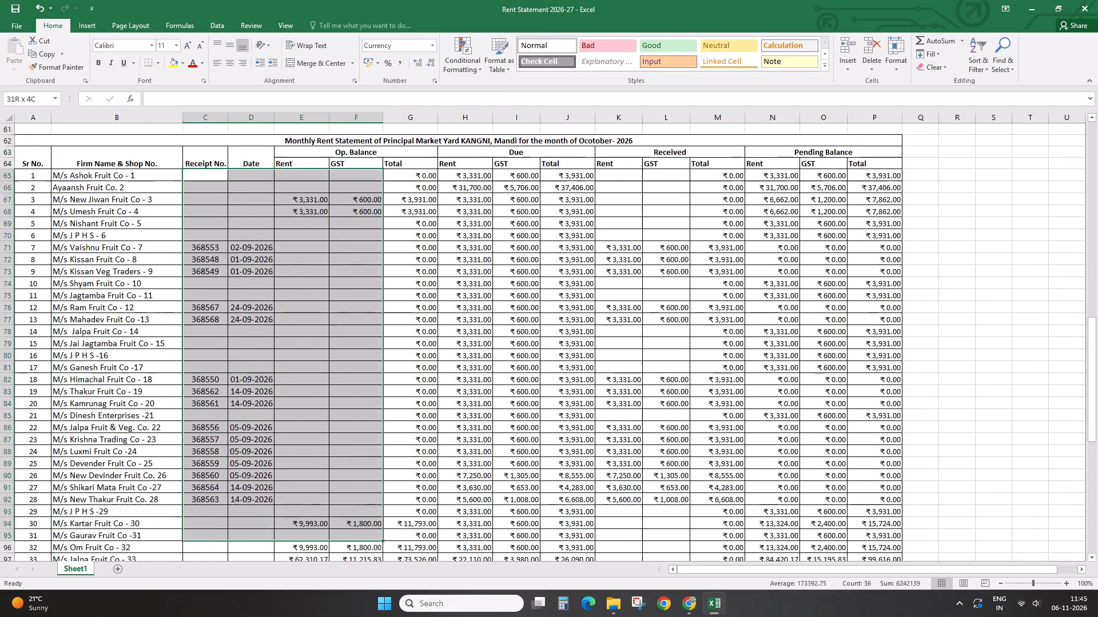
drag(376, 601, 359, 527)
right_click(359, 518)
click(389, 400)
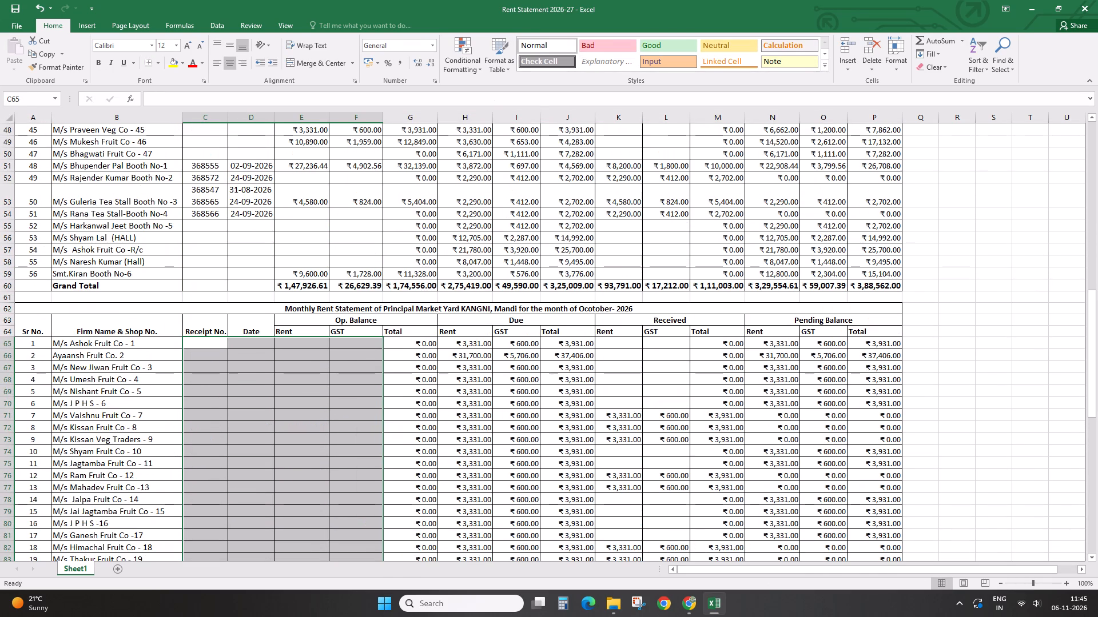
Clear the Received Rent and GST entries for all firms in the copied statement.
drag(606, 343, 661, 603)
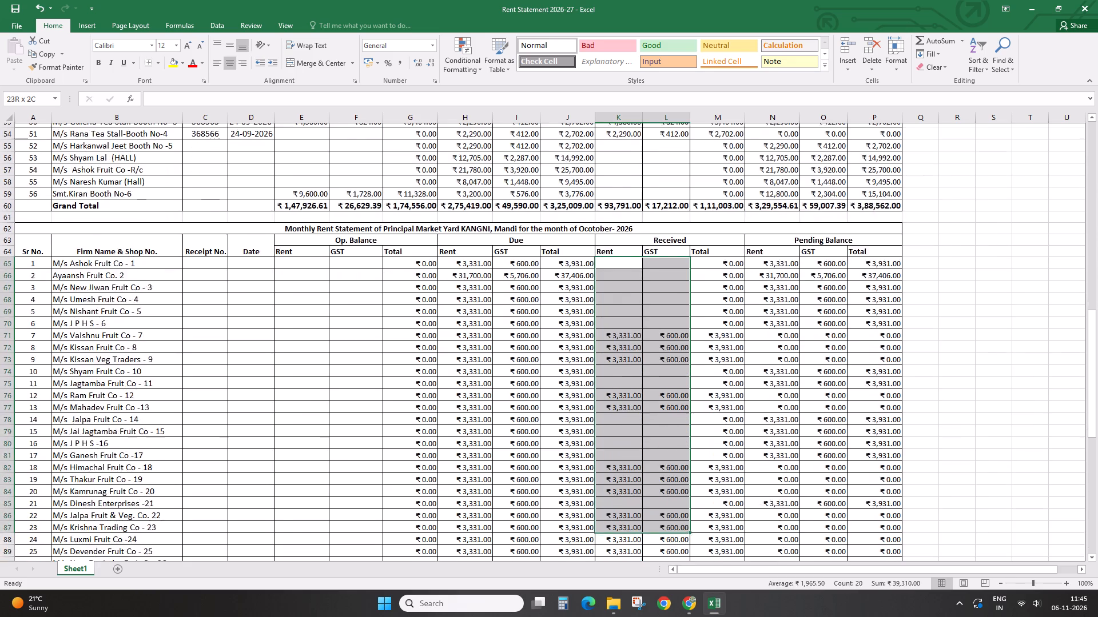
drag(661, 603, 646, 510)
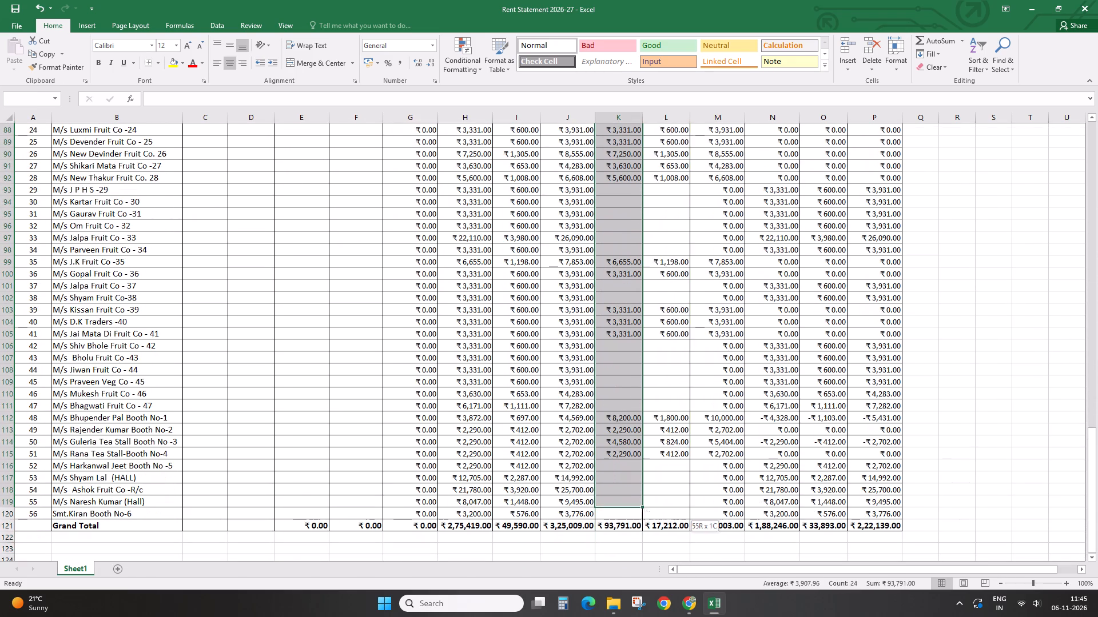
drag(646, 510, 650, 511)
right_click(649, 486)
click(672, 367)
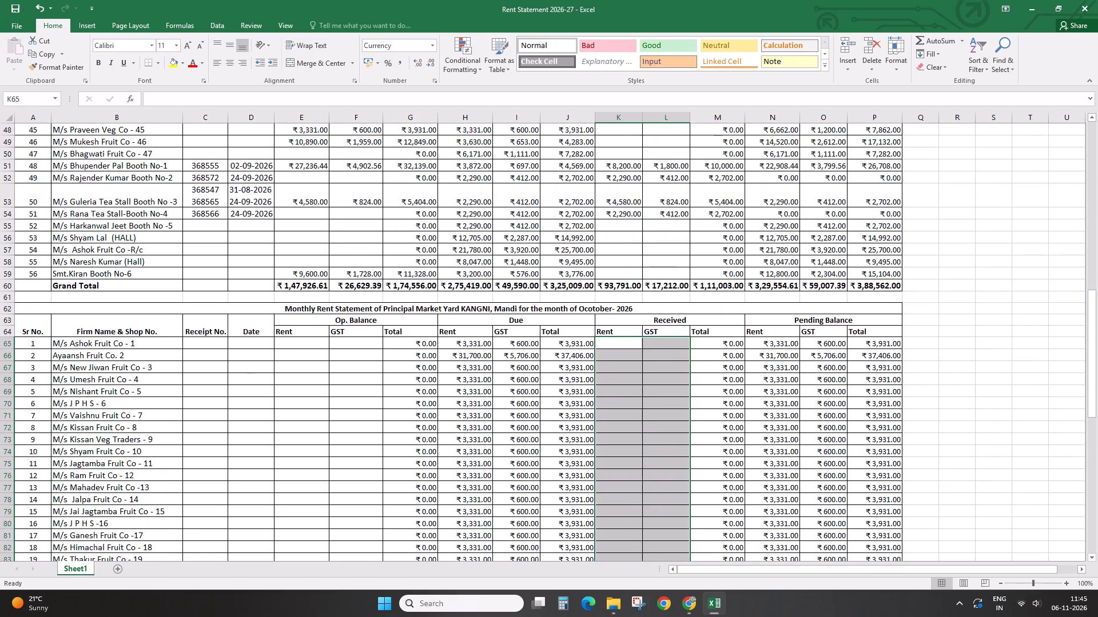
click(1009, 348)
Enter receipt number 368573 and date 01-10-2026 for M/s New Jiwan Fruit Co - 3 in the new statement.
scroll(976, 357, up, 12)
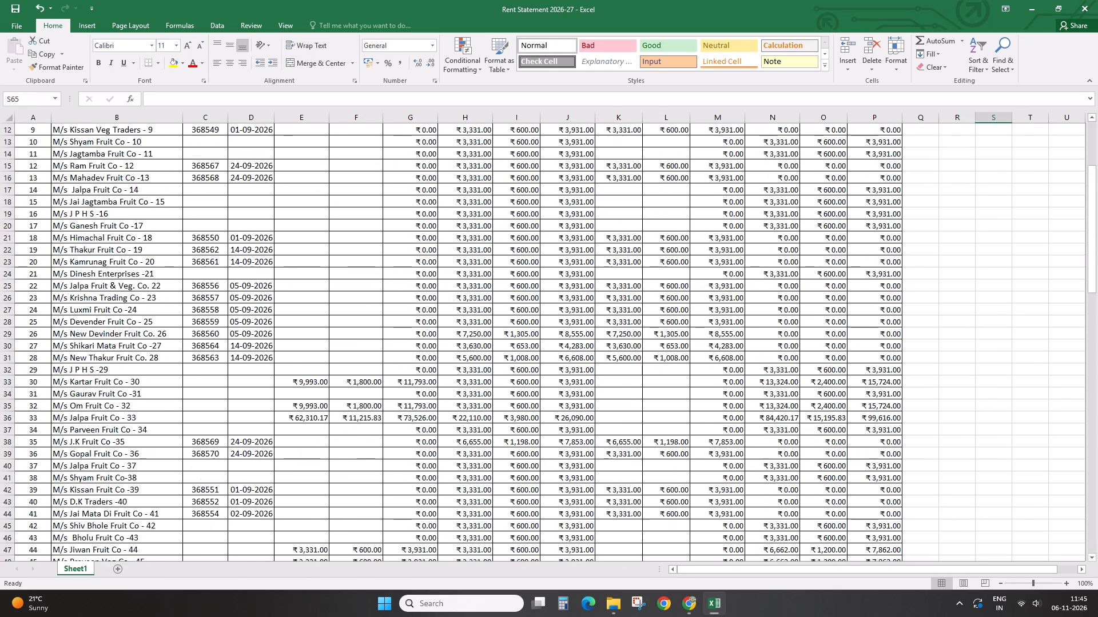
scroll(912, 335, up, 6)
scroll(708, 360, down, 10)
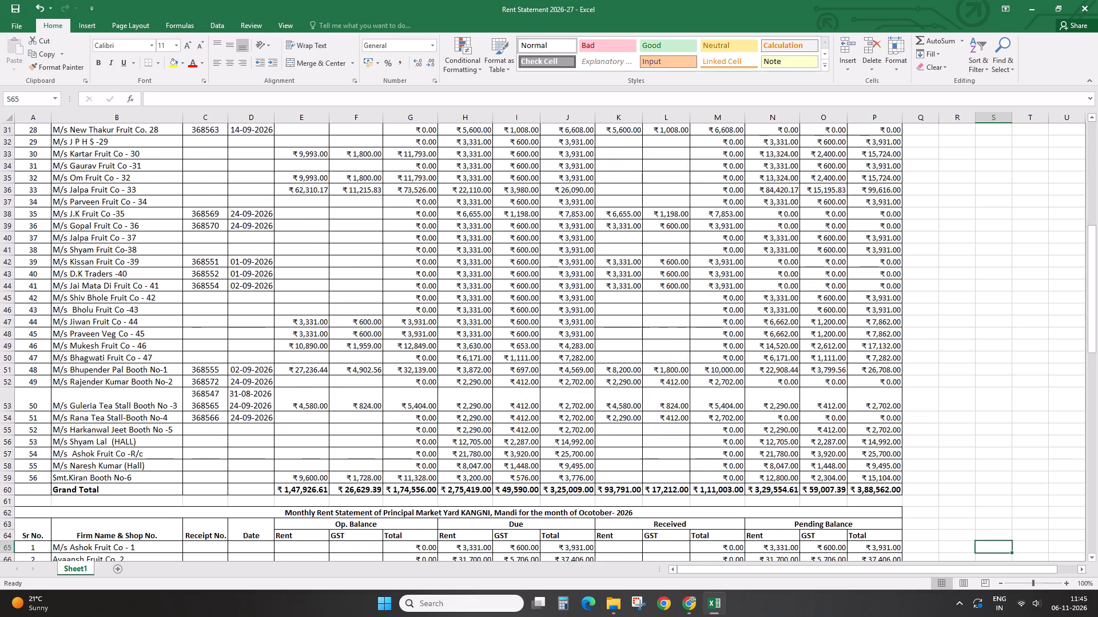
scroll(702, 380, down, 9)
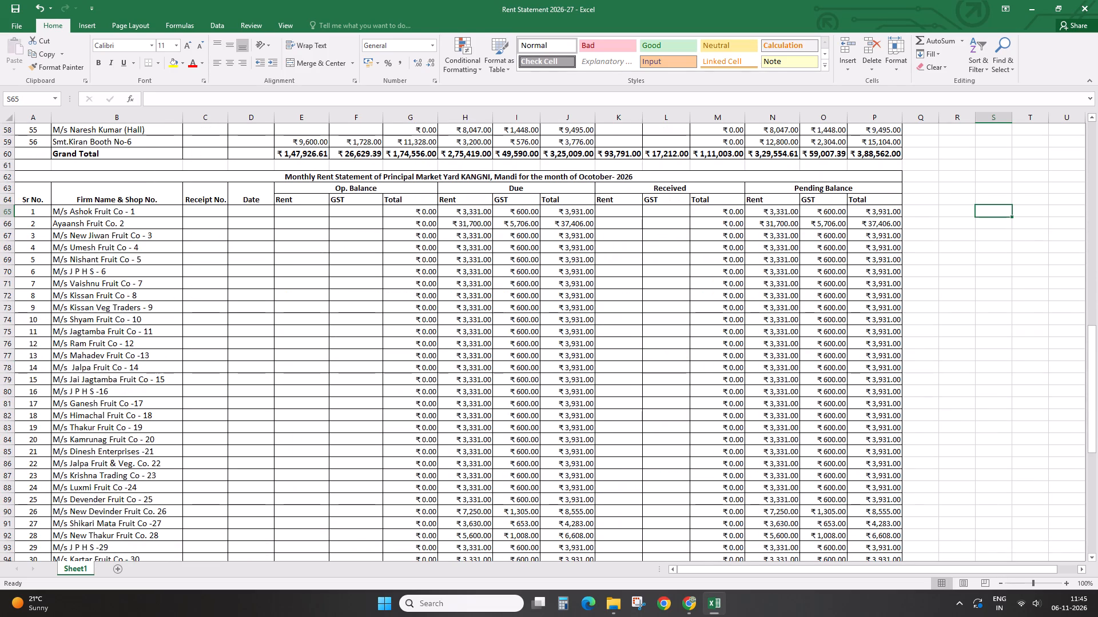
click(211, 233)
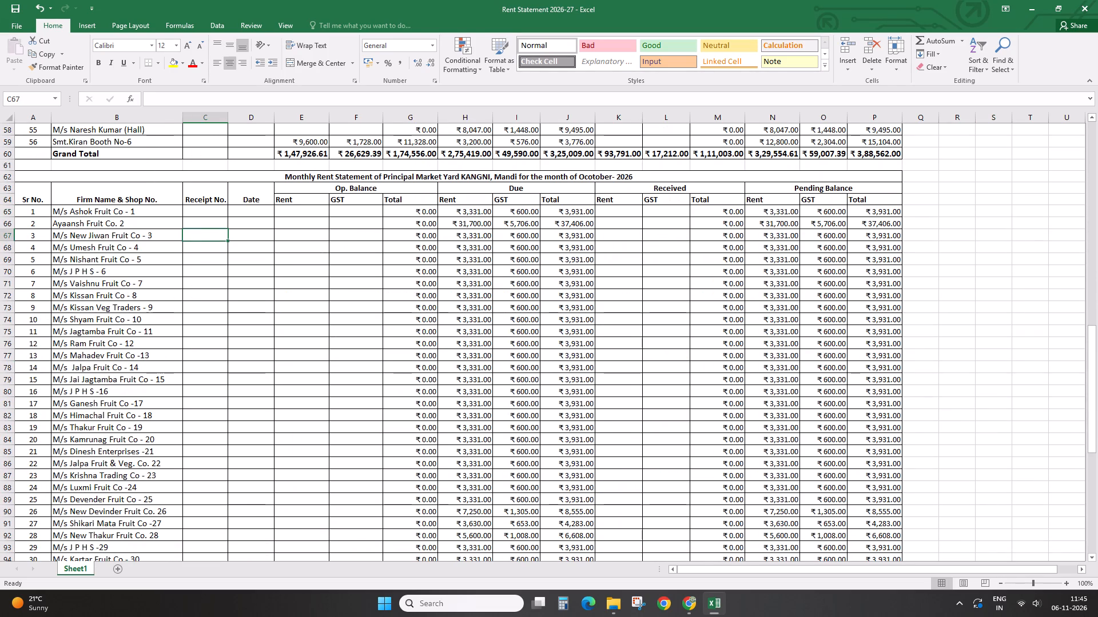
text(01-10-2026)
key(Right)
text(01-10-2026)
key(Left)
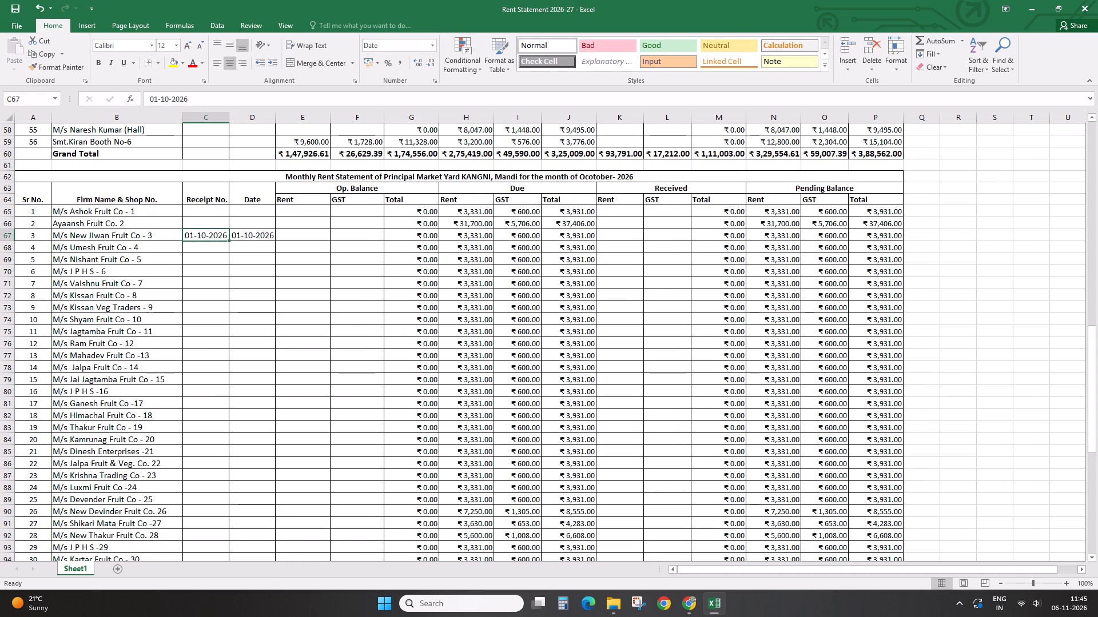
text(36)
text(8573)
Go to the Received Rent cell of M/s New Jiwan Fruit Co - 3 in the new statement.
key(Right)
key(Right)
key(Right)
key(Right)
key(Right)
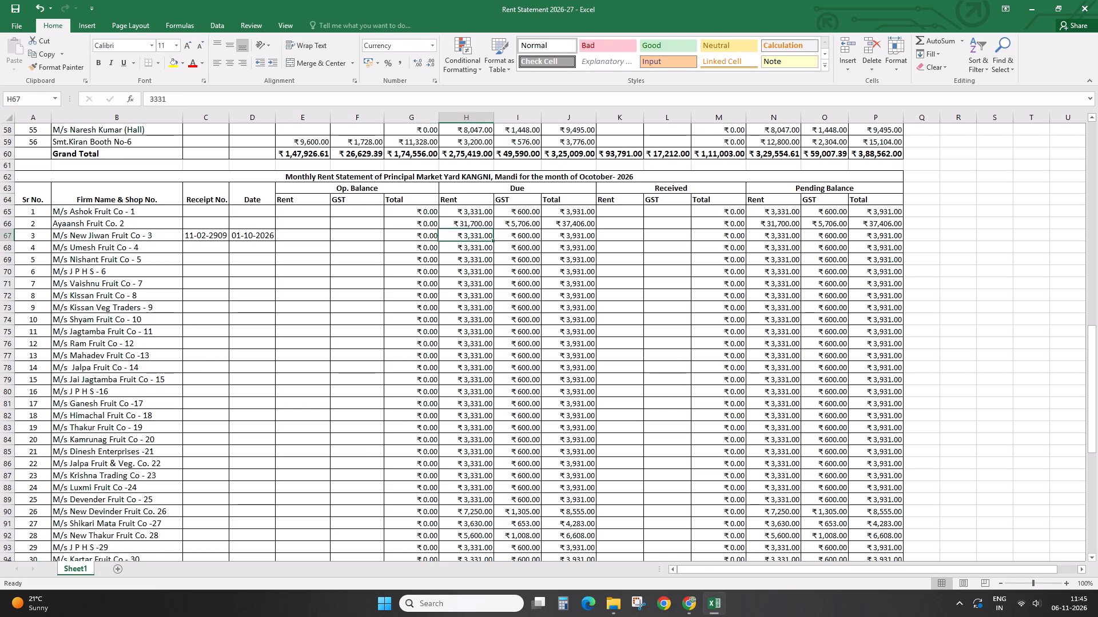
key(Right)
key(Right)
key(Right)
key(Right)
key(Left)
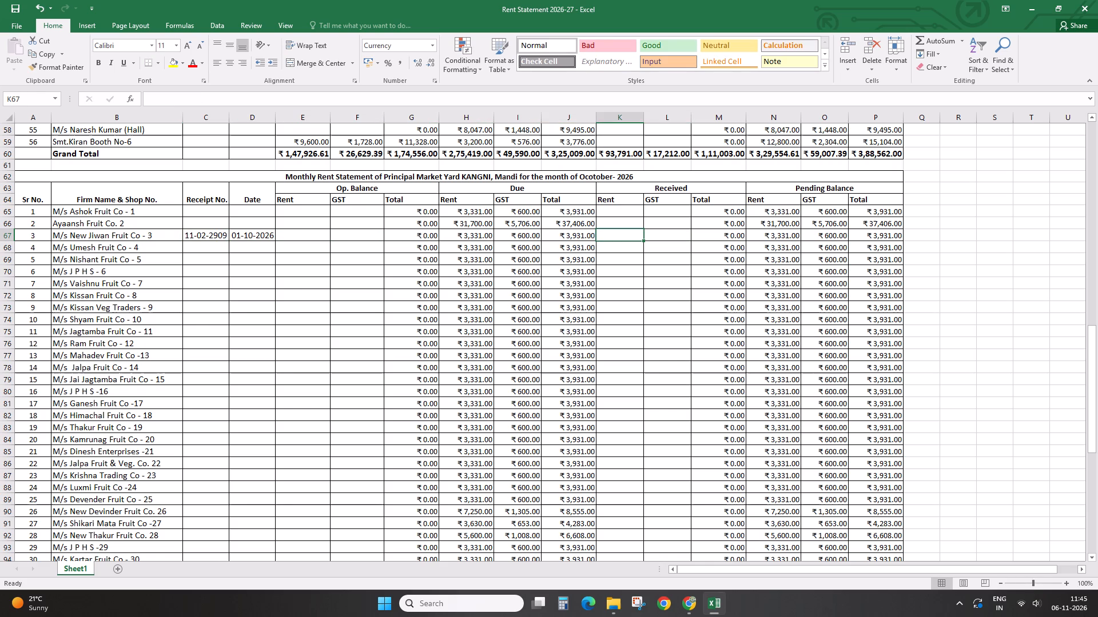
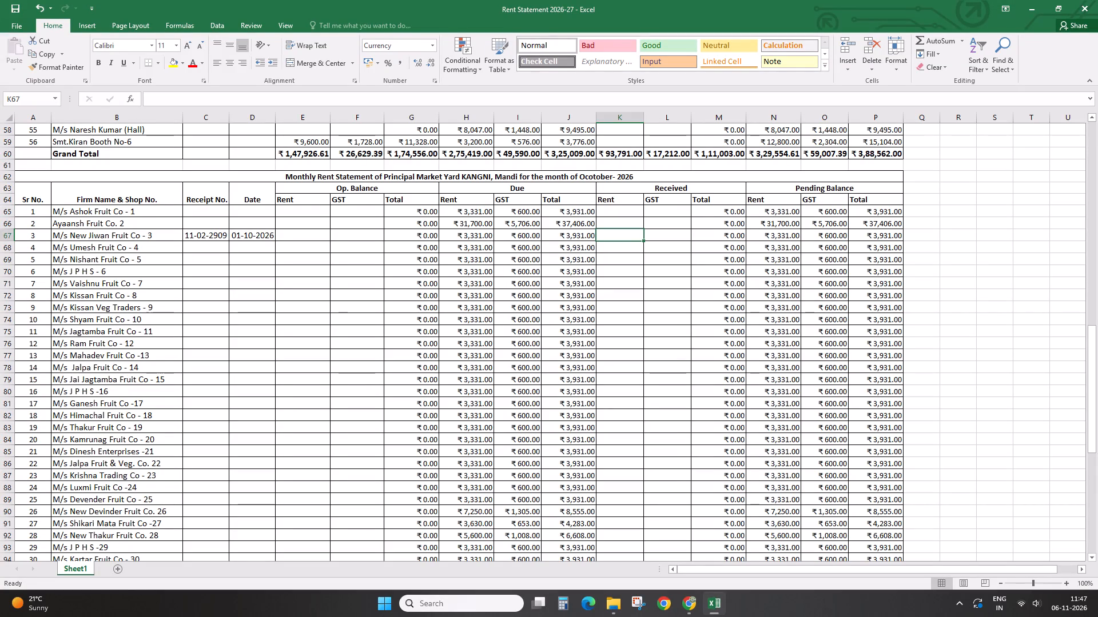
Enter Received Rent 3331 and GST 600 for M/s New Jiwan Fruit Co - 3.
text(3331)
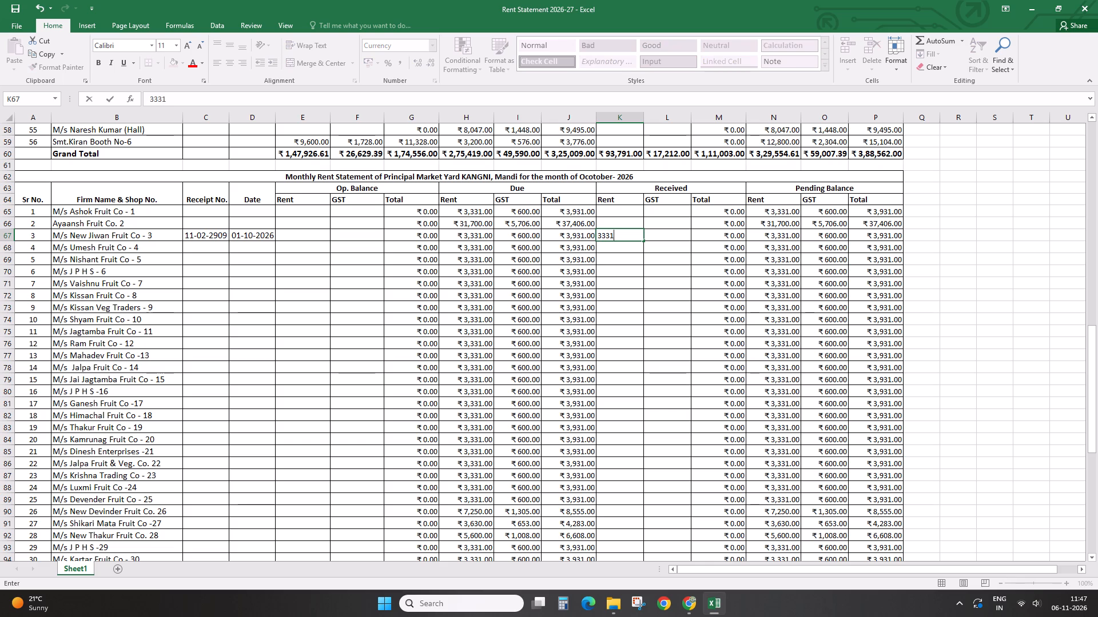
key(Right)
text(600)
key(Down)
Fill the date 01-10-2026 and the receipt number from M/s New Jiwan Fruit Co - 3 down to M/s Umesh Fruit Co - 4.
key(Left)
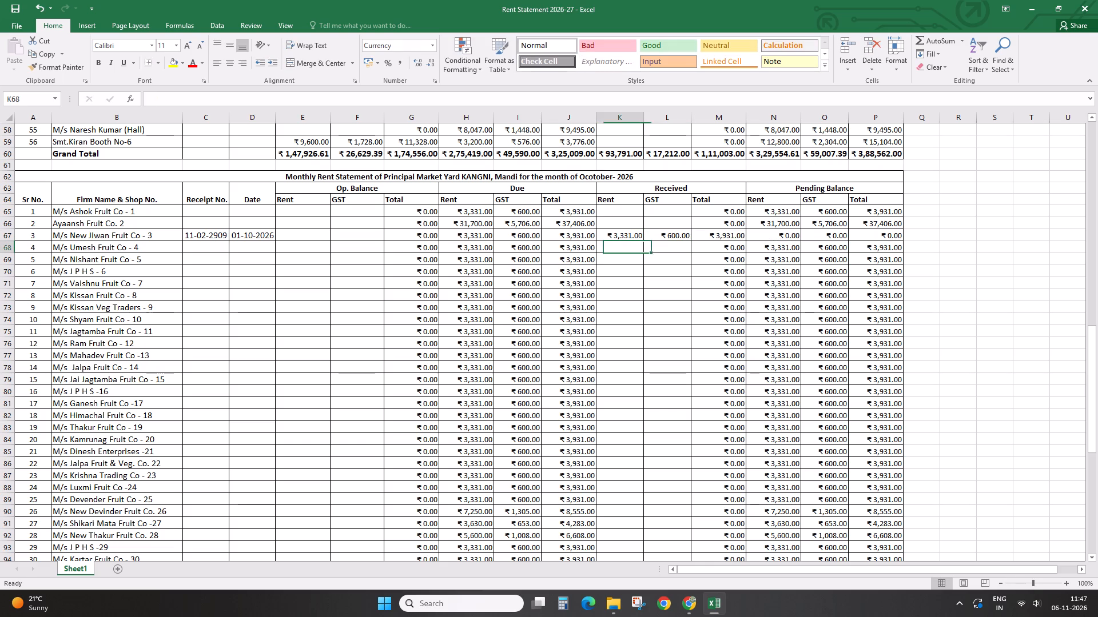
key(Left)
key(Left)
key(Left)
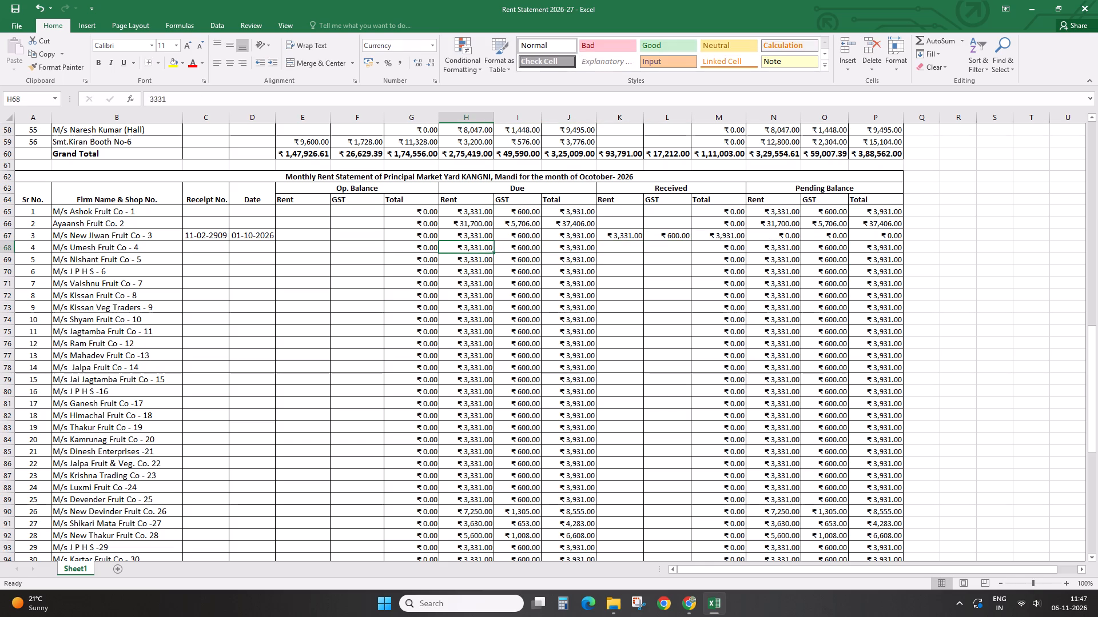
key(Left)
key(Left)
key(Left)
key(Left)
key(ctrl+d)
key(Left)
key(ctrl+d)
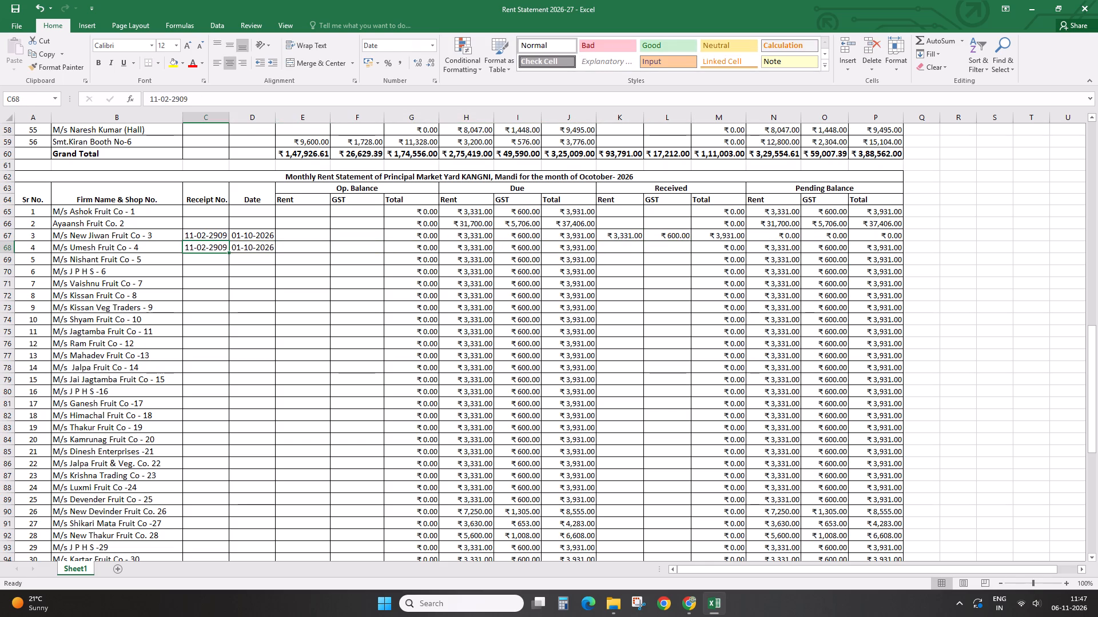
Format the whole Receipt No. column as Number with no decimal places.
click(217, 121)
click(432, 43)
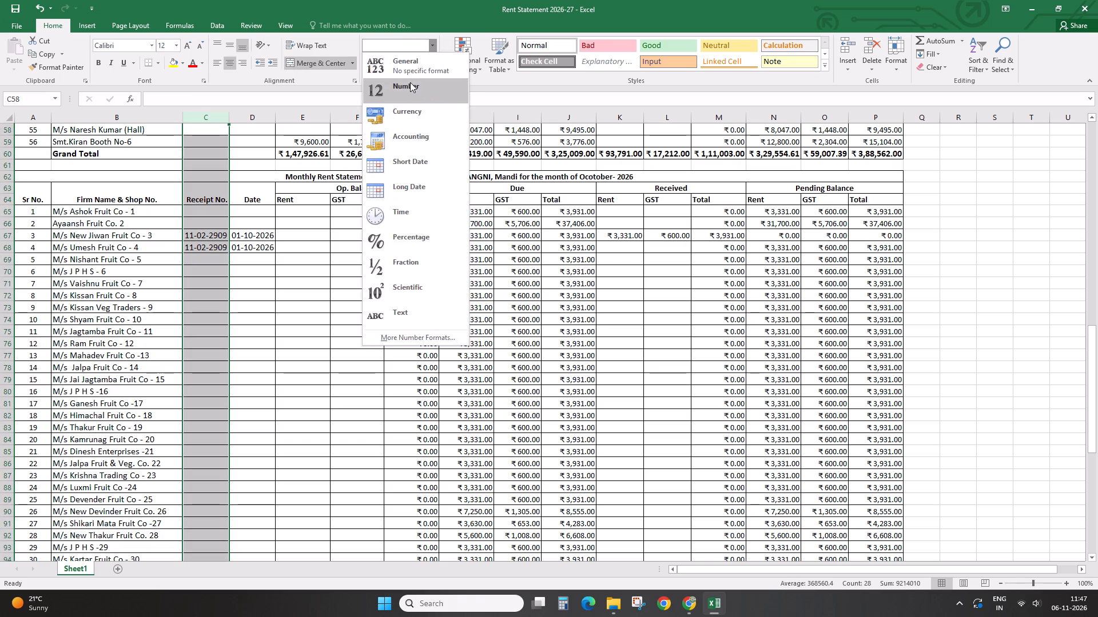
click(410, 82)
double_click(432, 61)
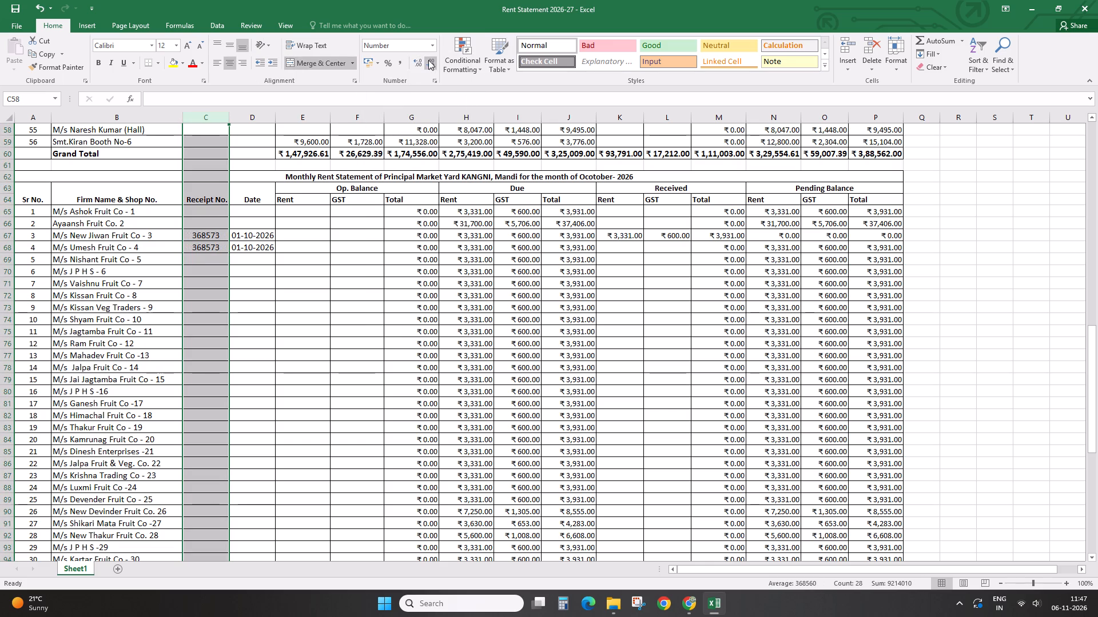
Set the receipt number of M/s Umesh Fruit Co - 4 to 368574.
click(216, 260)
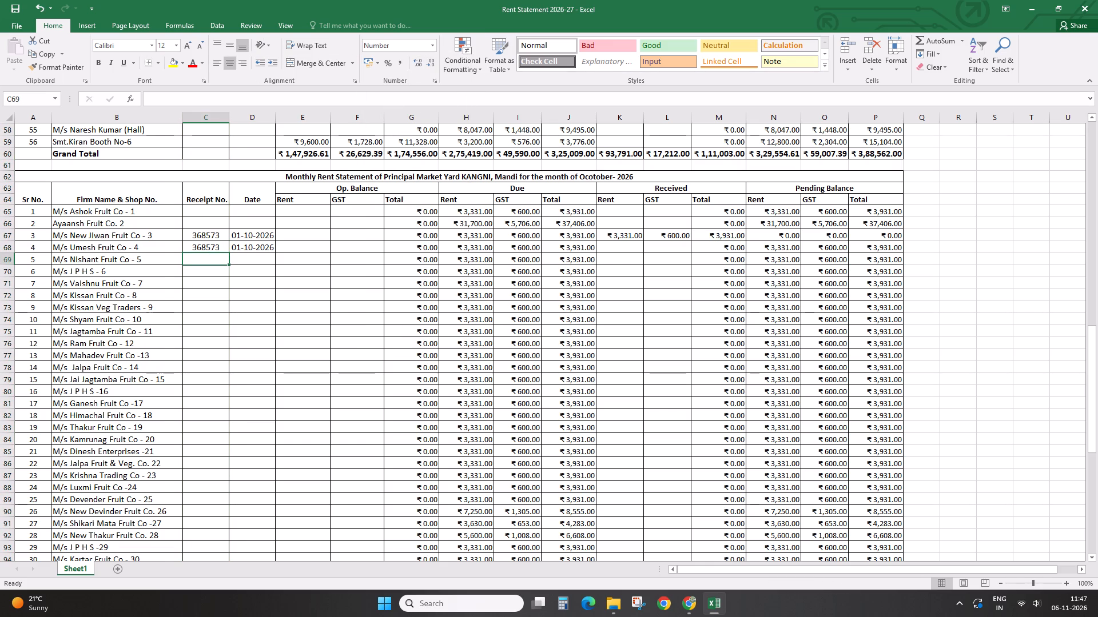
double_click(220, 248)
key(BackSpace)
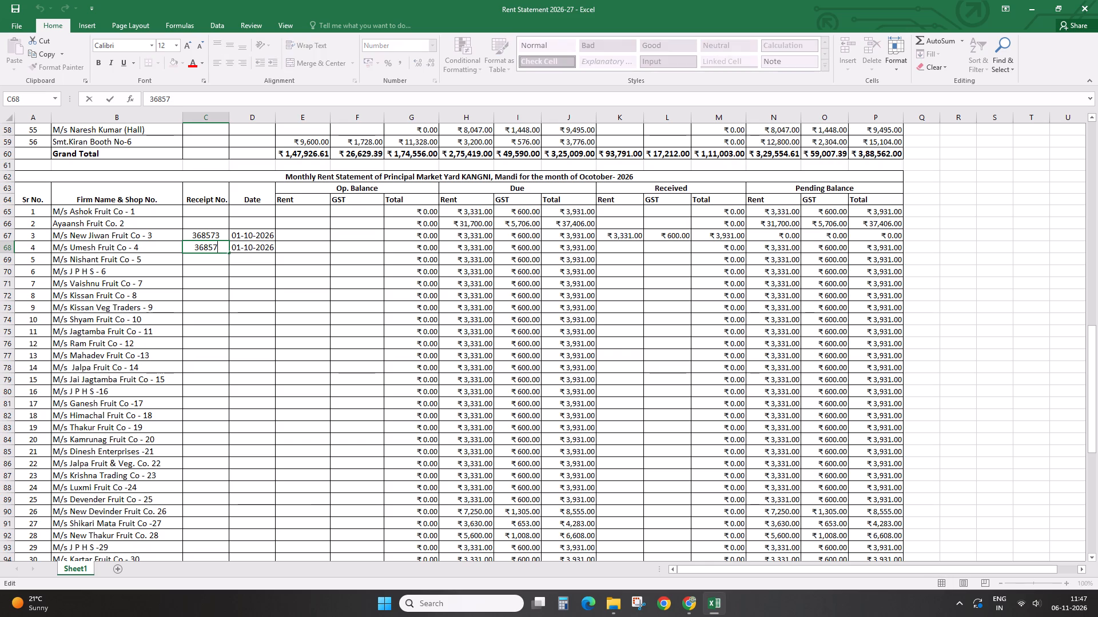
key(4)
key(Tab)
Fill the Received Rent 3331 and GST 600 down from M/s New Jiwan Fruit Co - 3 to M/s Umesh Fruit Co - 4.
key(Tab)
key(Tab)
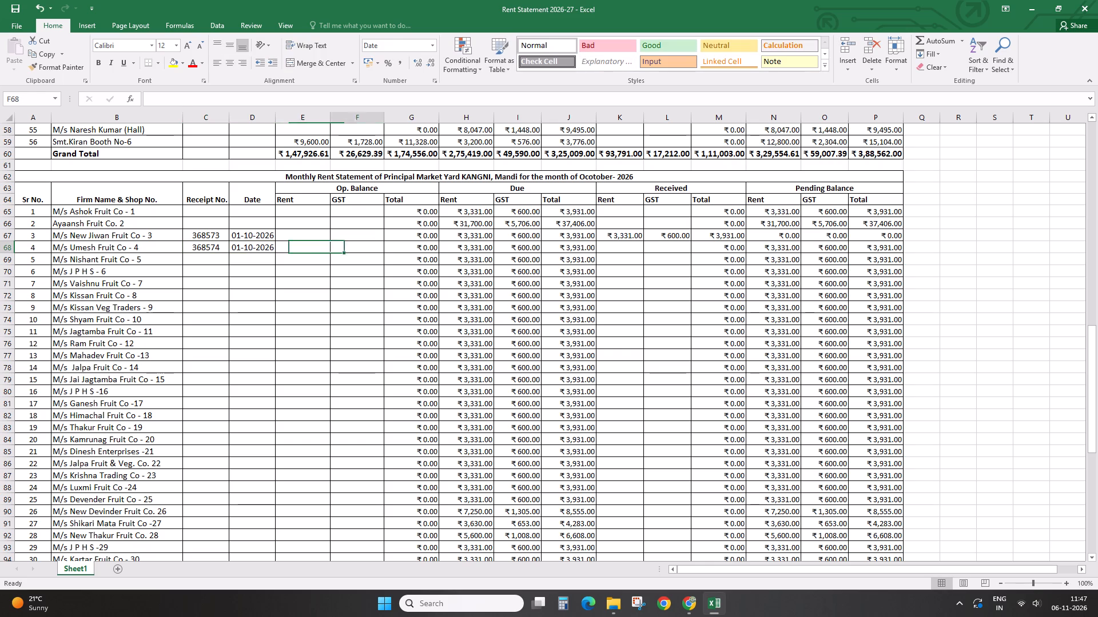
key(Tab)
key(Tab)
key(Tab)
key(Tab)
key(Tab)
key(ctrl+d)
key(Right)
key(ctrl+d)
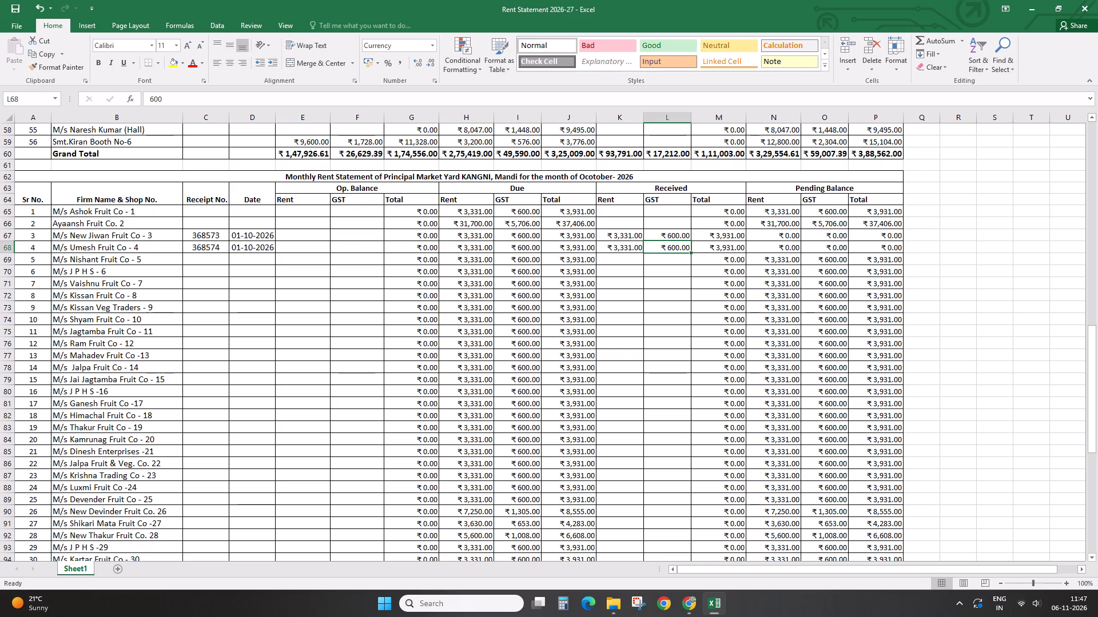
Copy the Received Rent and GST of firms 3 and 4 to M/s Jiwan Fruit Co - 44 and M/s Praveen Veg Co - 45.
drag(613, 247, 617, 249)
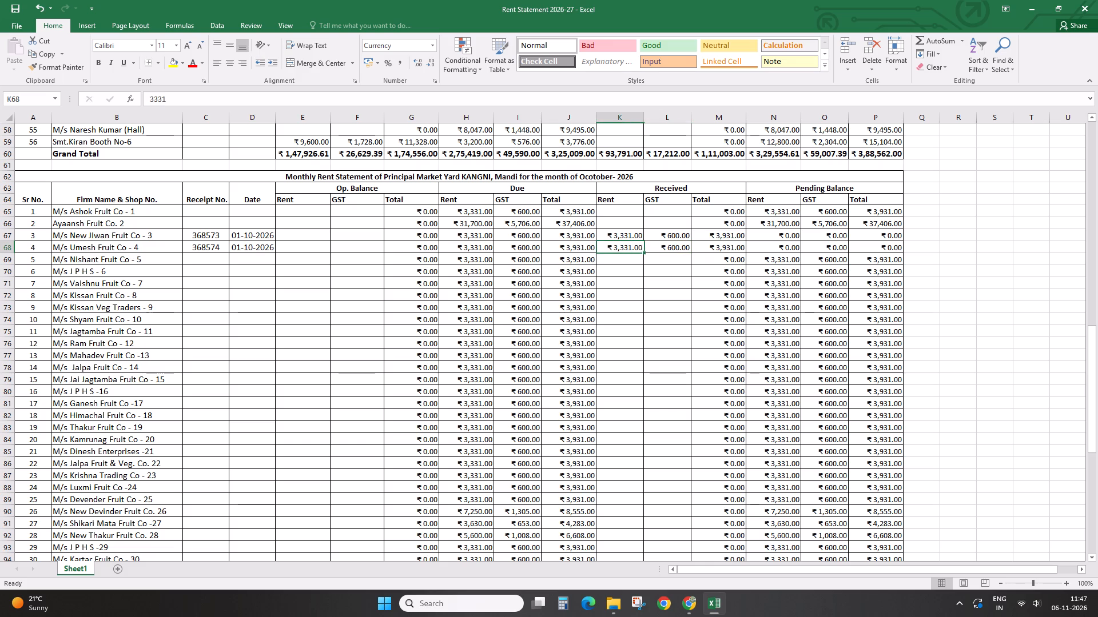
drag(617, 249, 647, 250)
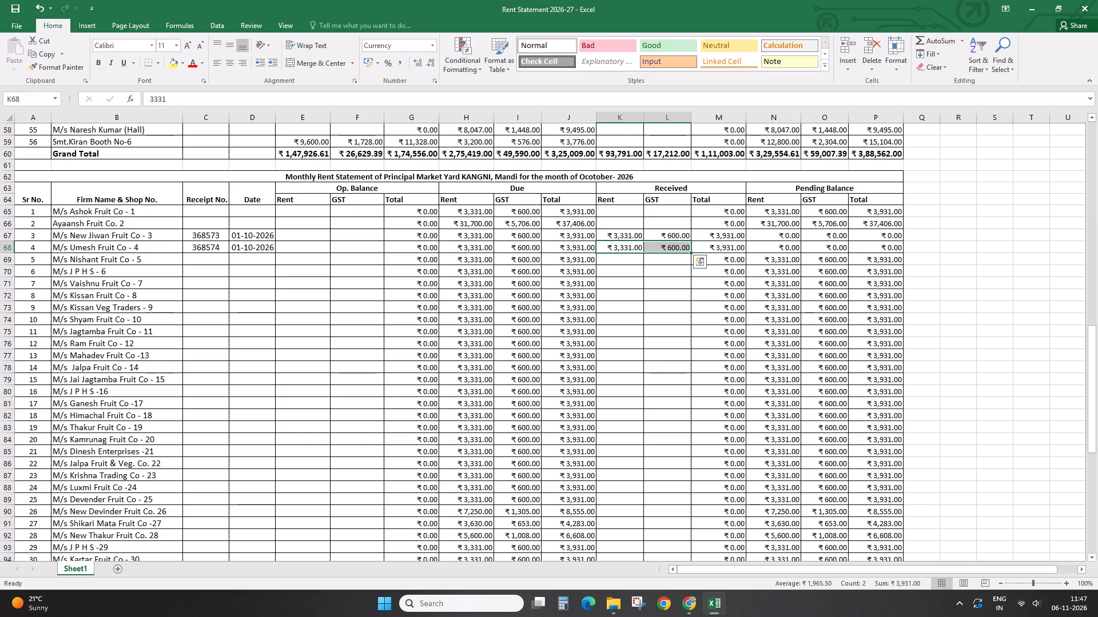
drag(627, 237, 654, 243)
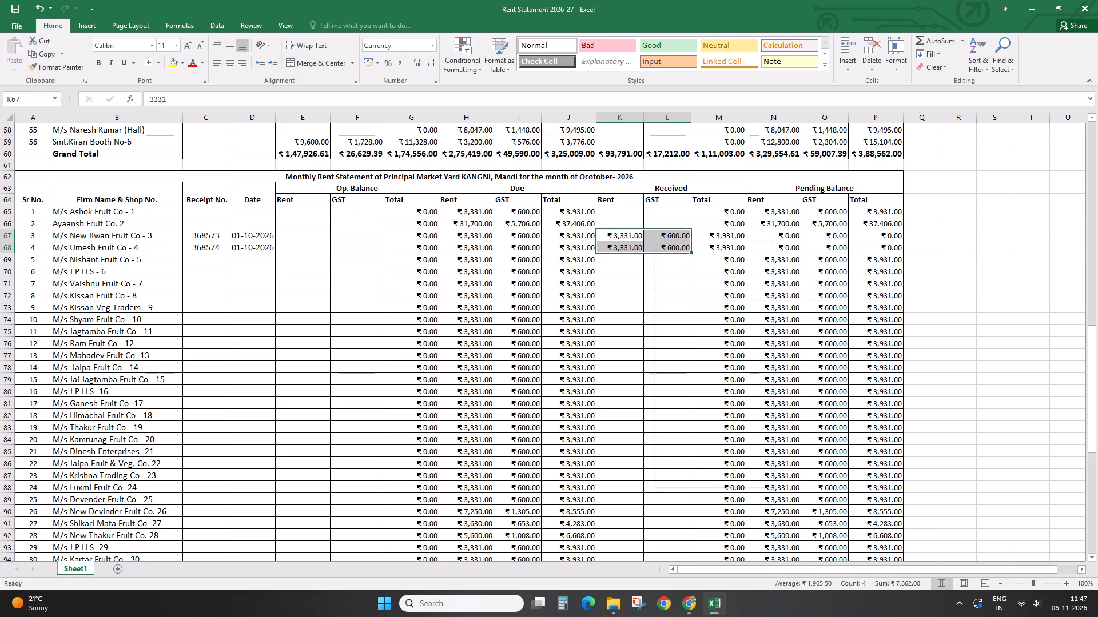
right_click(655, 243)
click(677, 267)
scroll(537, 418, down, 4)
scroll(159, 521, down, 2)
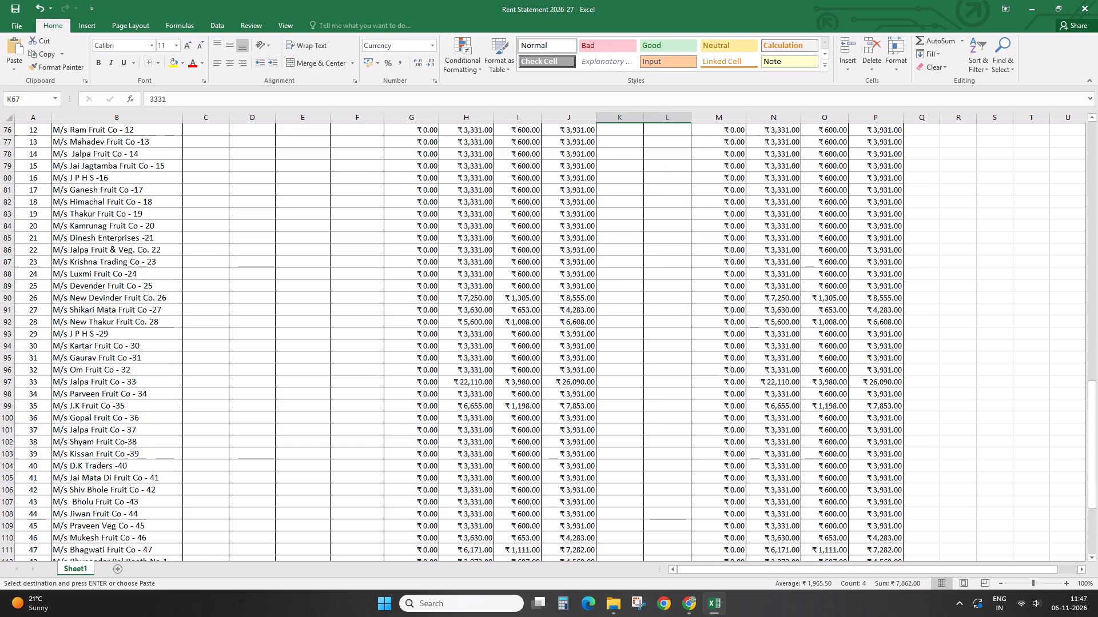
click(13, 503)
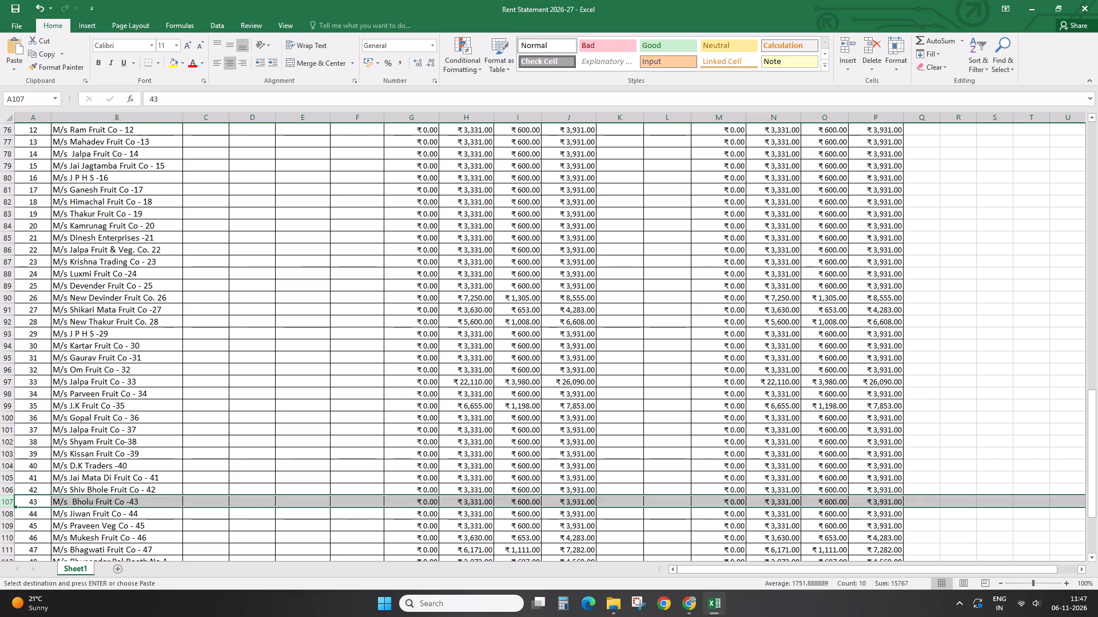
click(616, 514)
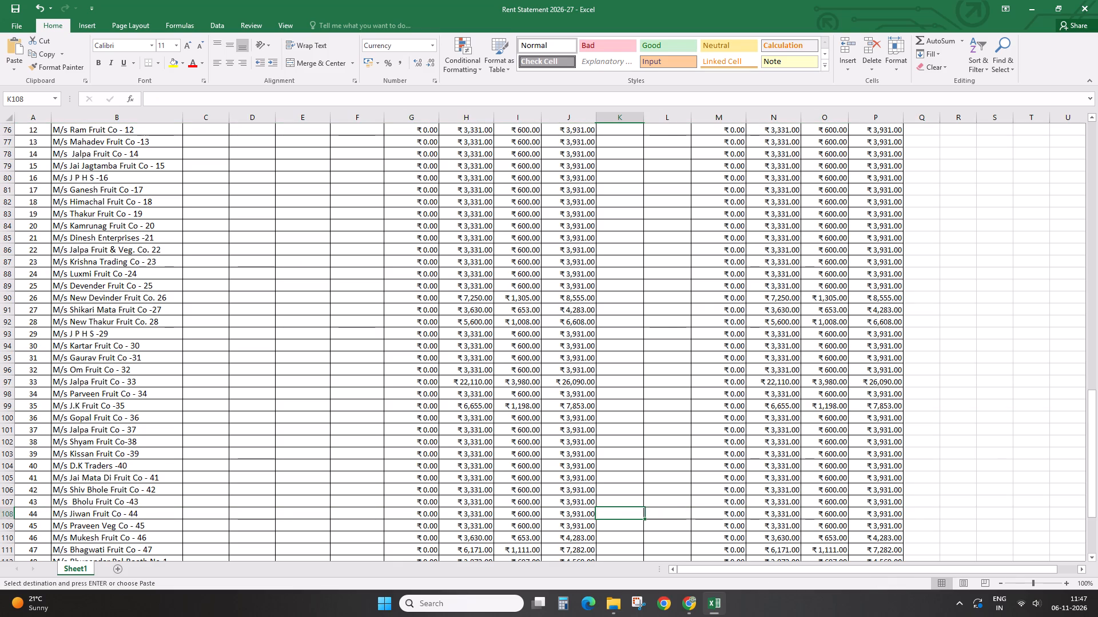
right_click(616, 514)
click(657, 324)
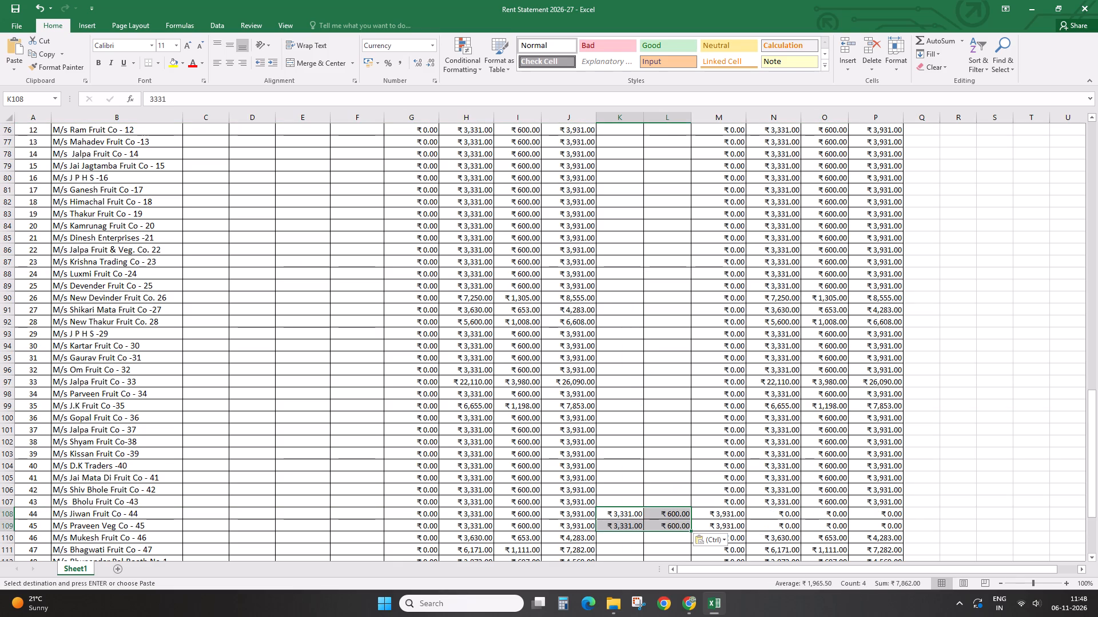
Enter receipt number 368575 and date 01-10-2026 for M/s Jiwan Fruit Co - 44.
click(209, 517)
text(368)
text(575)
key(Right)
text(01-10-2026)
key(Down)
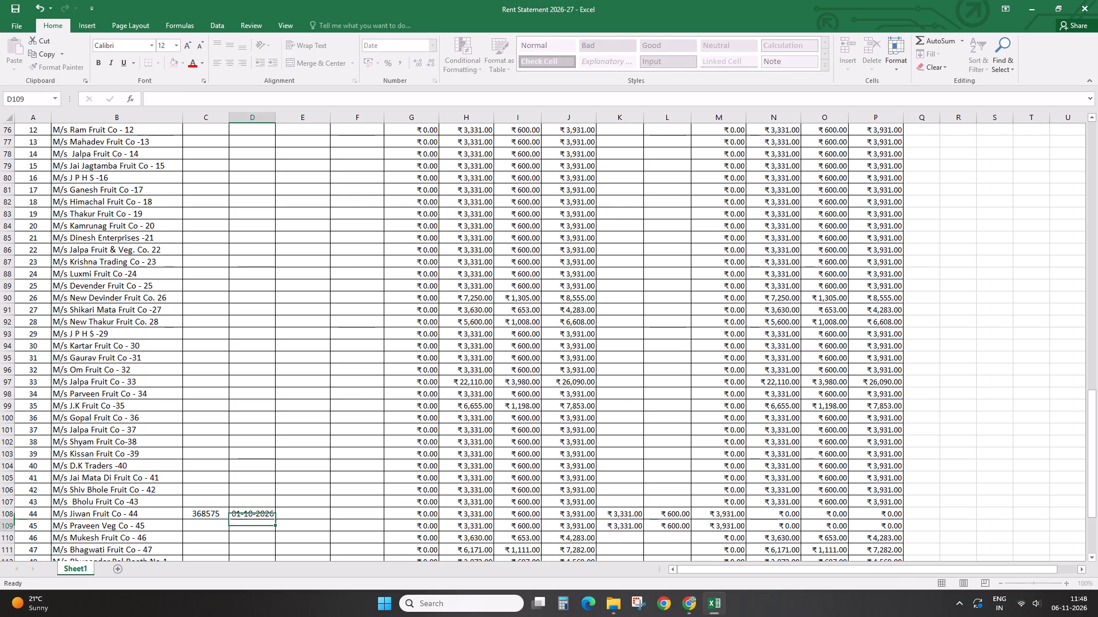
Fill the date 01-10-2026 down to M/s Praveen Veg Co - 45 and give it receipt number 368576.
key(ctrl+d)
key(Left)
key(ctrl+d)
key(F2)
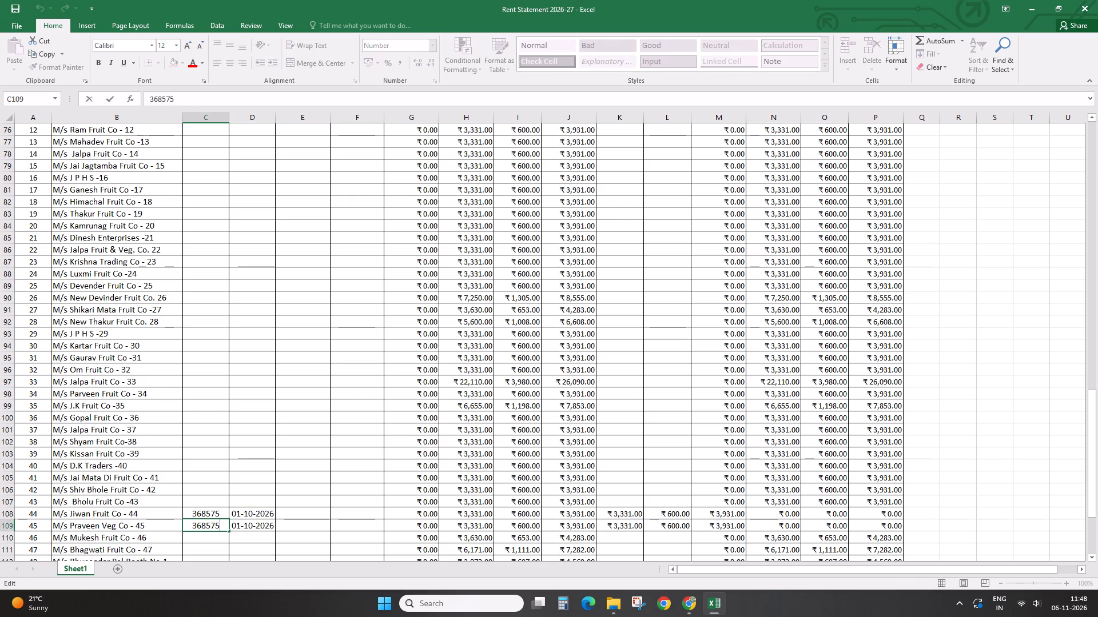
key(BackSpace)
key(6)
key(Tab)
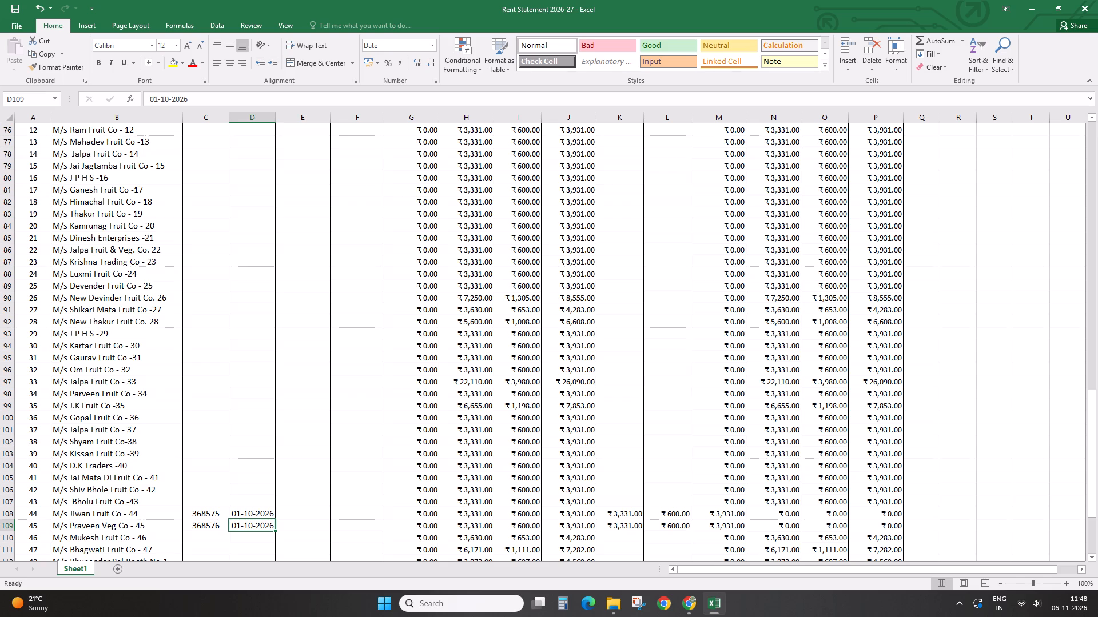
Save the rent statement workbook.
click(17, 6)
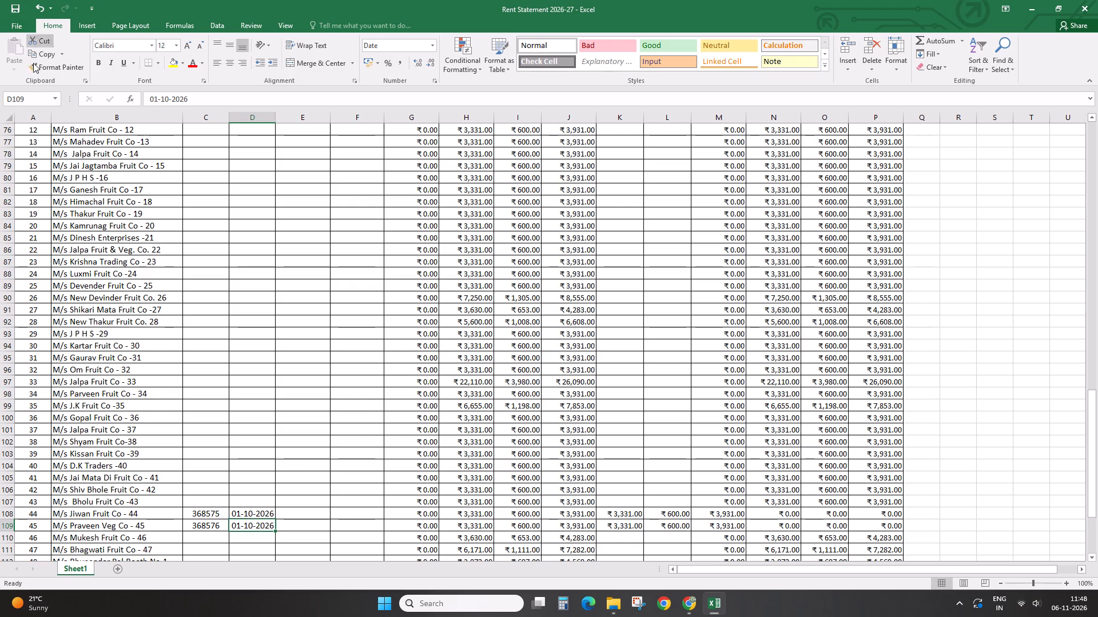
Enter receipt number 368577 and date 01-10-2026 for M/s Kissan Fruit Co - 8 in the October statement.
scroll(29, 81, up, 3)
scroll(7, 0, up, 3)
scroll(254, 198, up, 7)
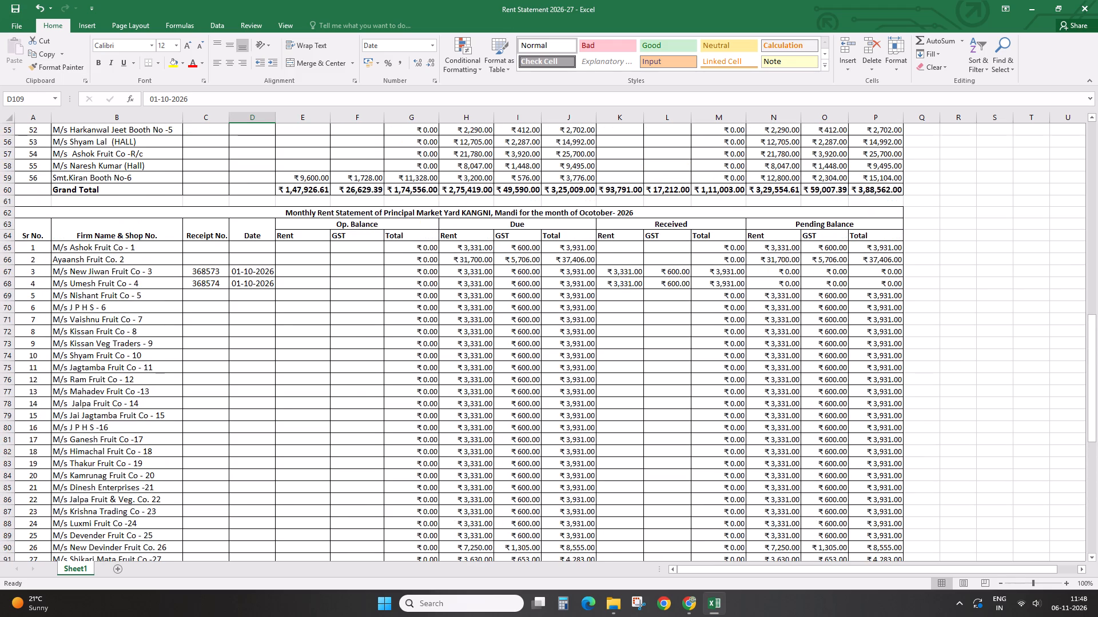
click(200, 335)
text(367)
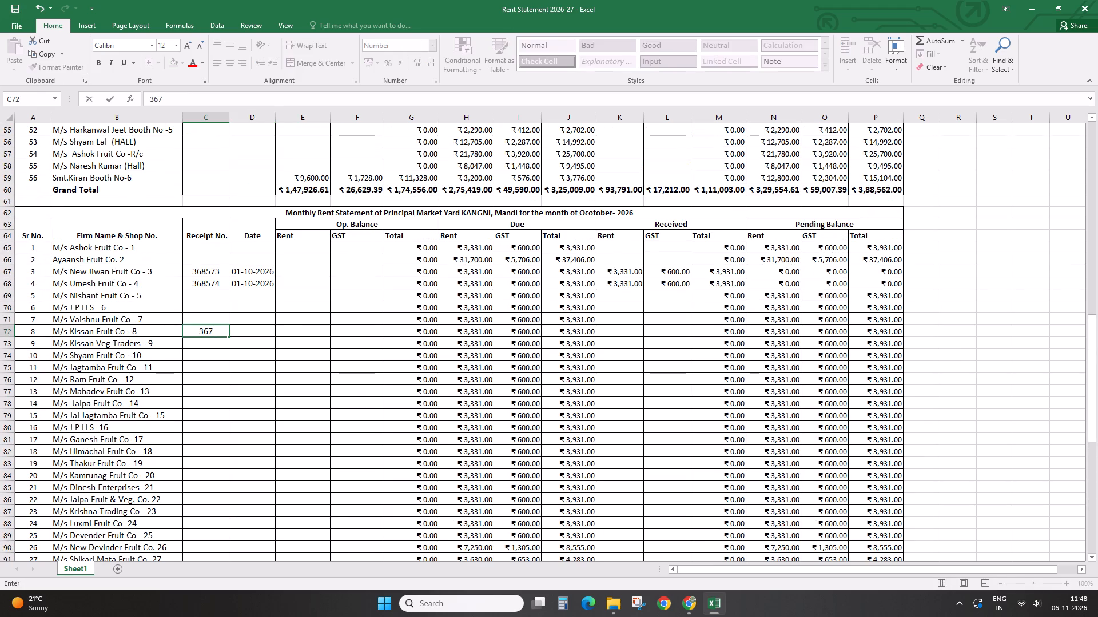
key(BackSpace)
key(8)
text(577)
key(Right)
text(01-10-2026)
key(Right)
Enter Received Rent 3331 and GST 600 for M/s Kissan Fruit Co - 8.
key(Right)
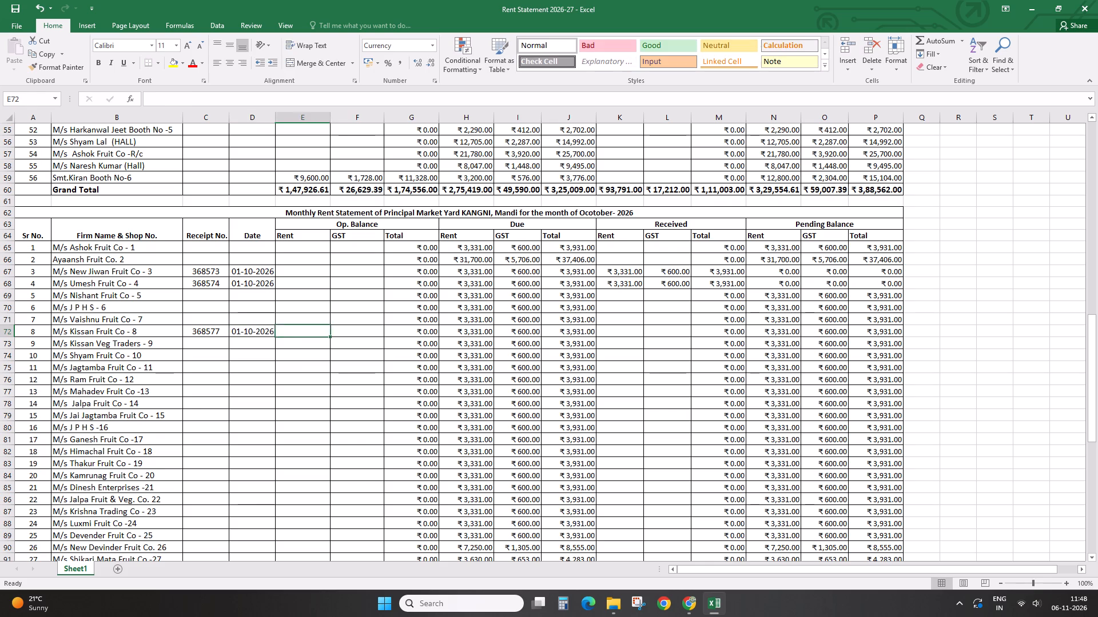
key(Right)
key(Right)
key(Right)
key(Right)
key(Right)
text(3331)
key(Right)
text(600)
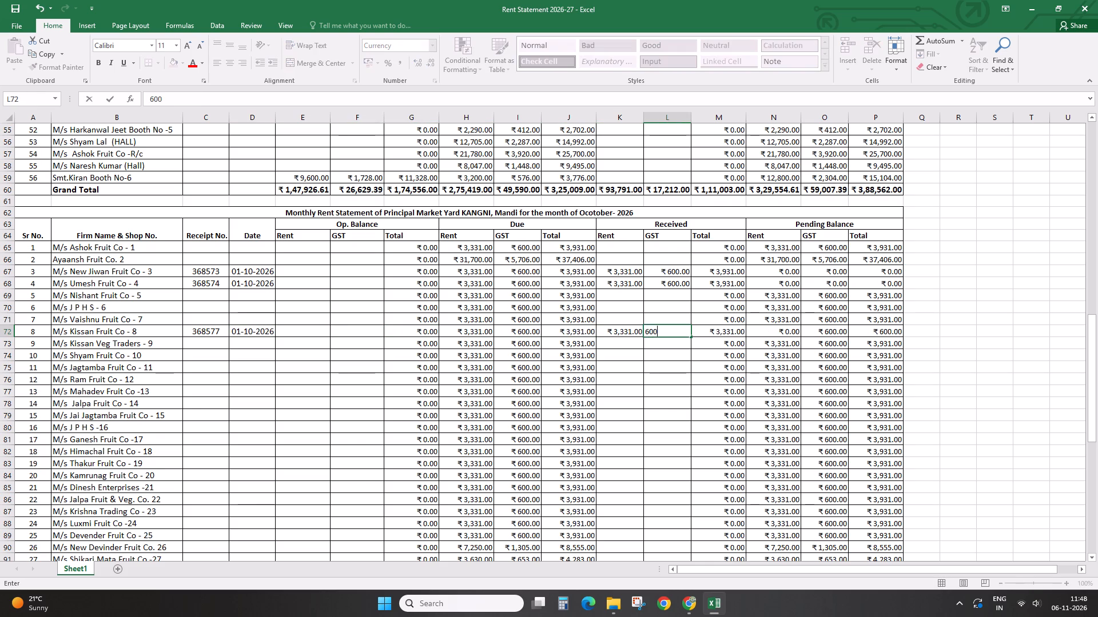
key(Down)
Fill the Received GST 600 and Rent 3331 down to M/s Kissan Veg Traders - 9.
key(ctrl+d)
key(Left)
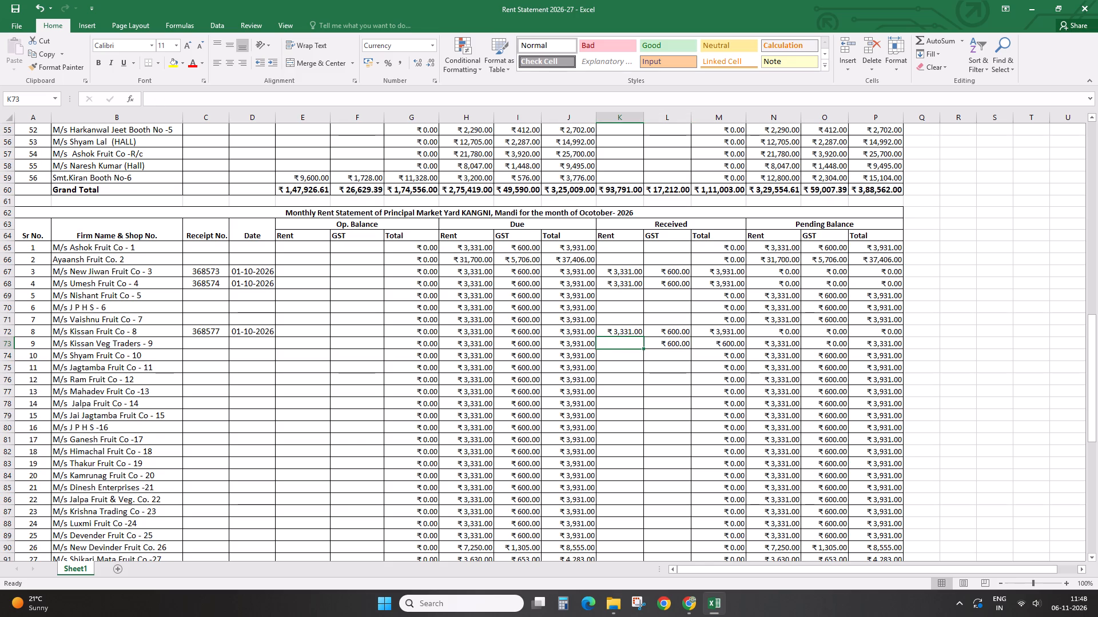
key(ctrl+d)
Fill the date 01-10-2026 down to M/s Kissan Veg Traders - 9 and give it receipt number 368578.
key(Left)
key(Left)
key(Left)
key(Left)
key(Left)
key(Left)
key(Left)
key(ctrl+d)
key(Left)
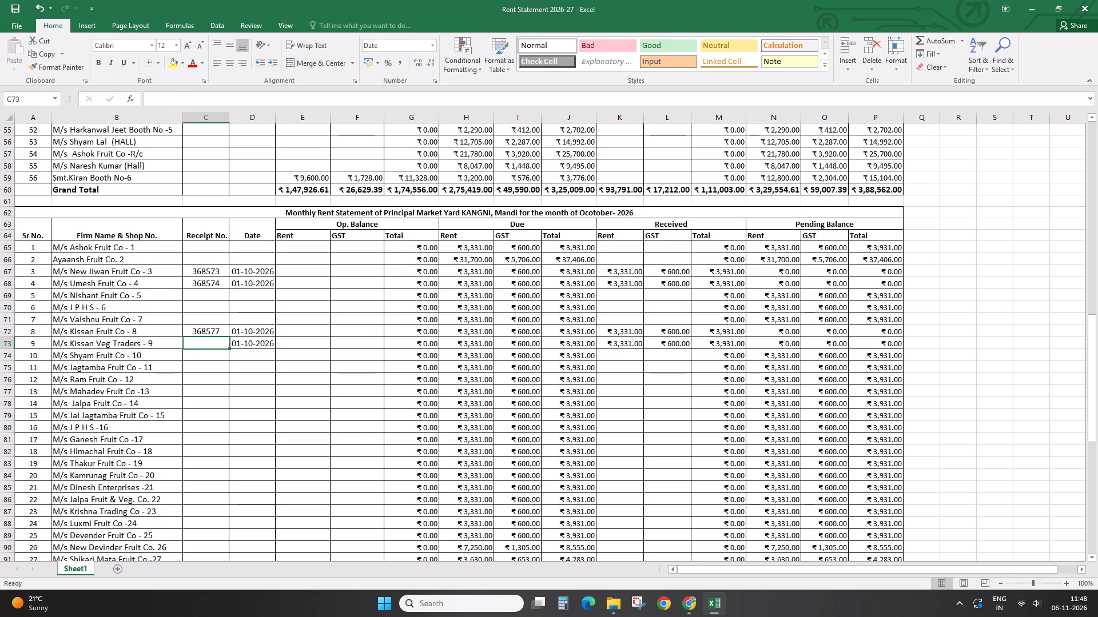
key(ctrl+d)
key(F2)
key(BackSpace)
key(8)
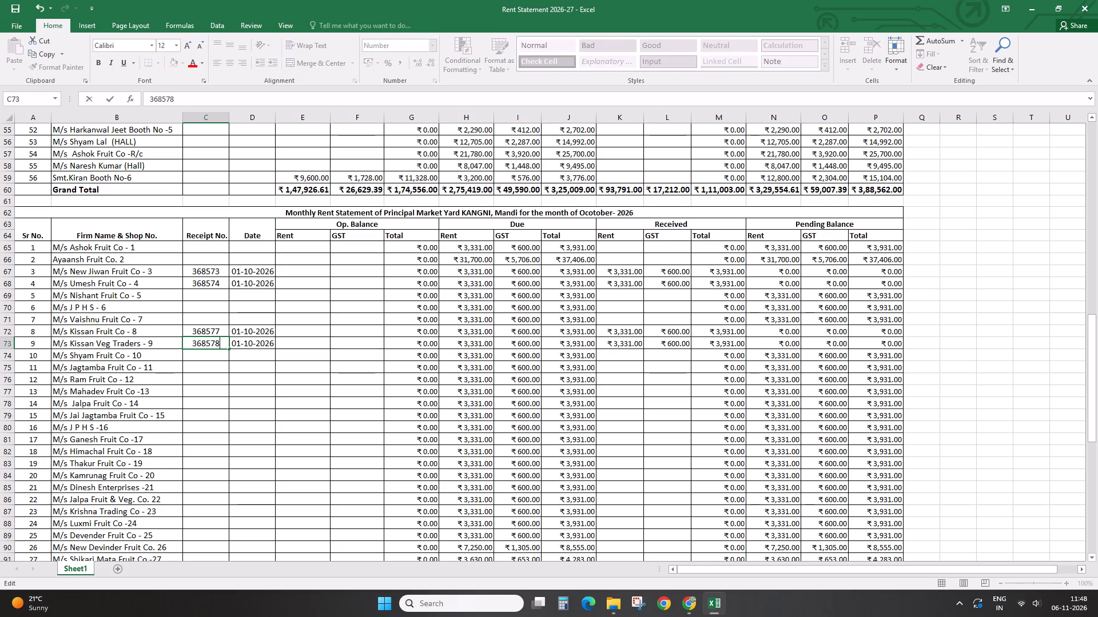
key(Return)
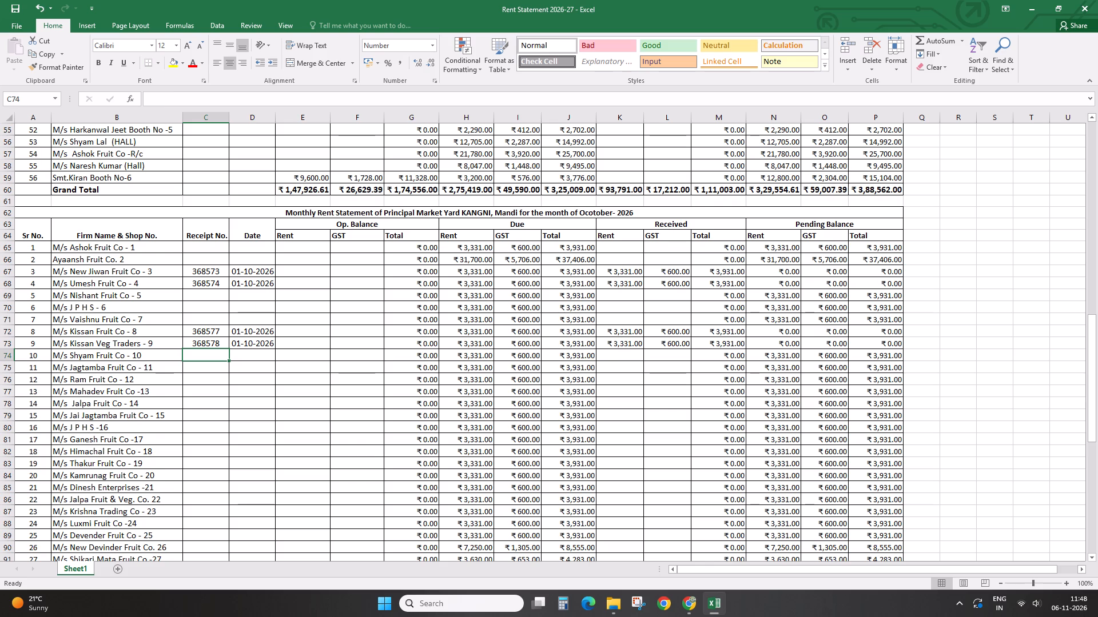
Copy the receipt numbers and dates of firms 8 and 9 to M/s Kissan Fruit Co -39 and M/s D.K Traders -40.
drag(210, 334, 234, 334)
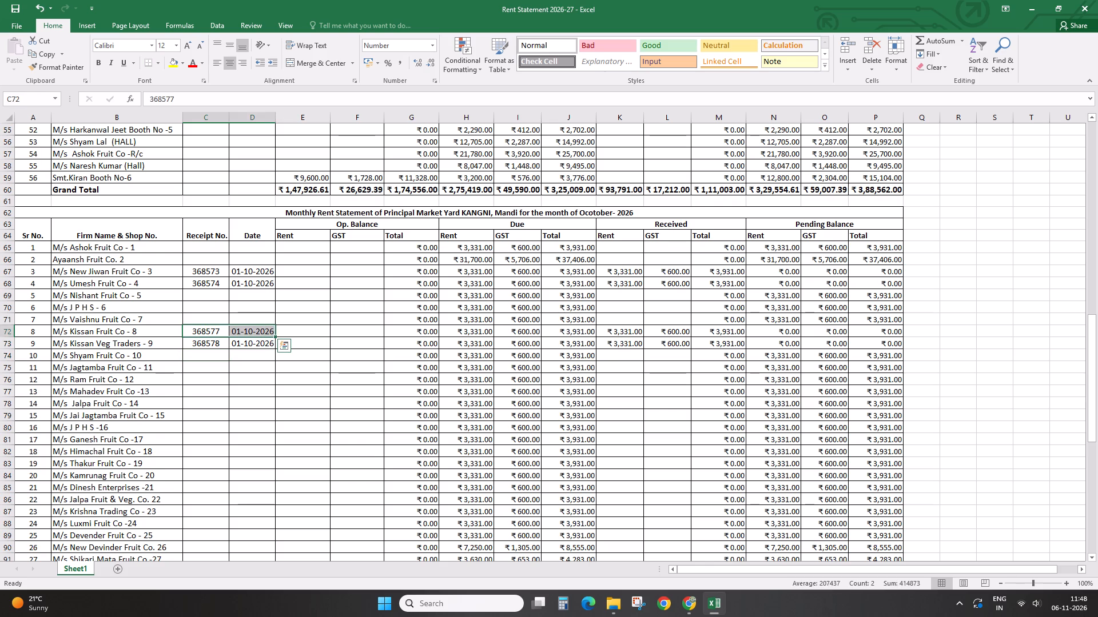
click(234, 332)
drag(220, 332, 242, 338)
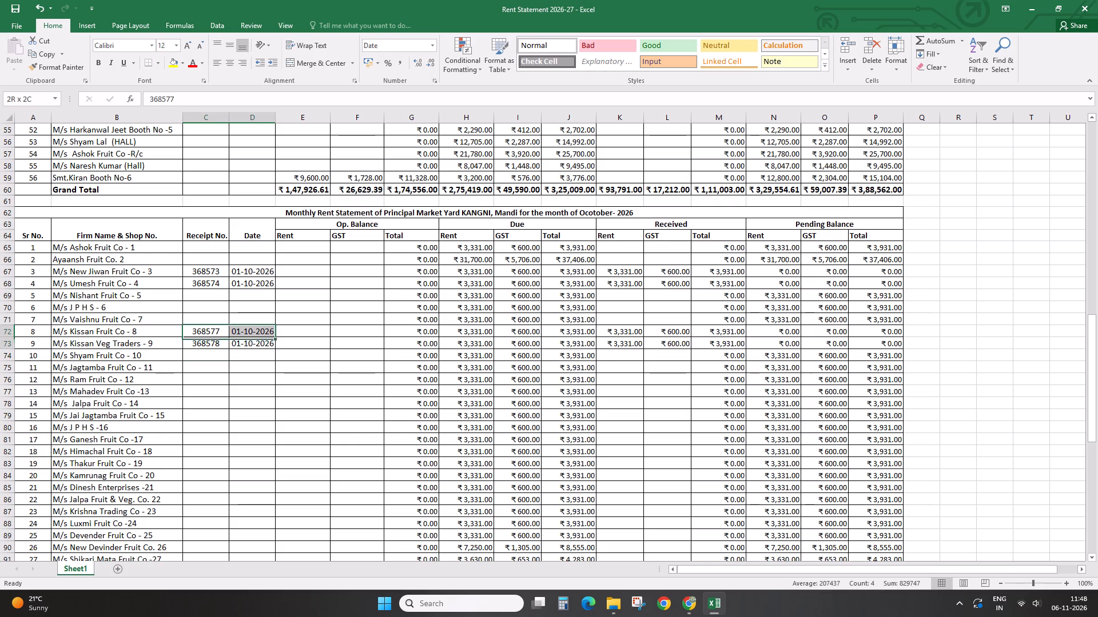
drag(242, 338, 244, 339)
right_click(242, 339)
click(270, 358)
scroll(270, 439, down, 4)
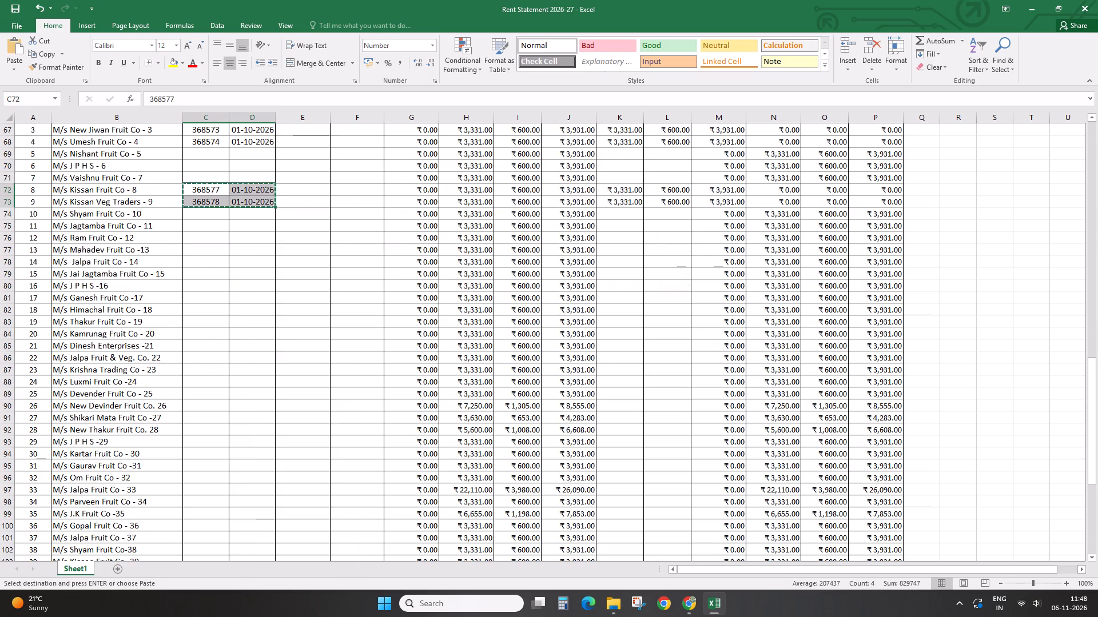
scroll(201, 491, down, 2)
click(198, 487)
right_click(198, 487)
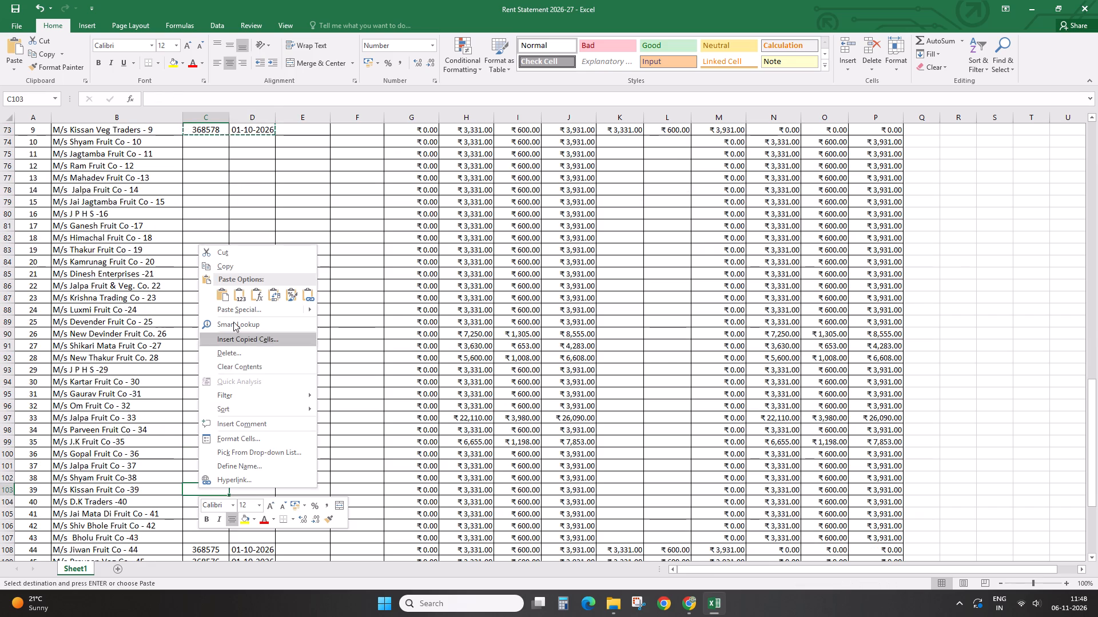
click(237, 294)
Set the receipt number of M/s Kissan Fruit Co -39 to 368579.
double_click(221, 489)
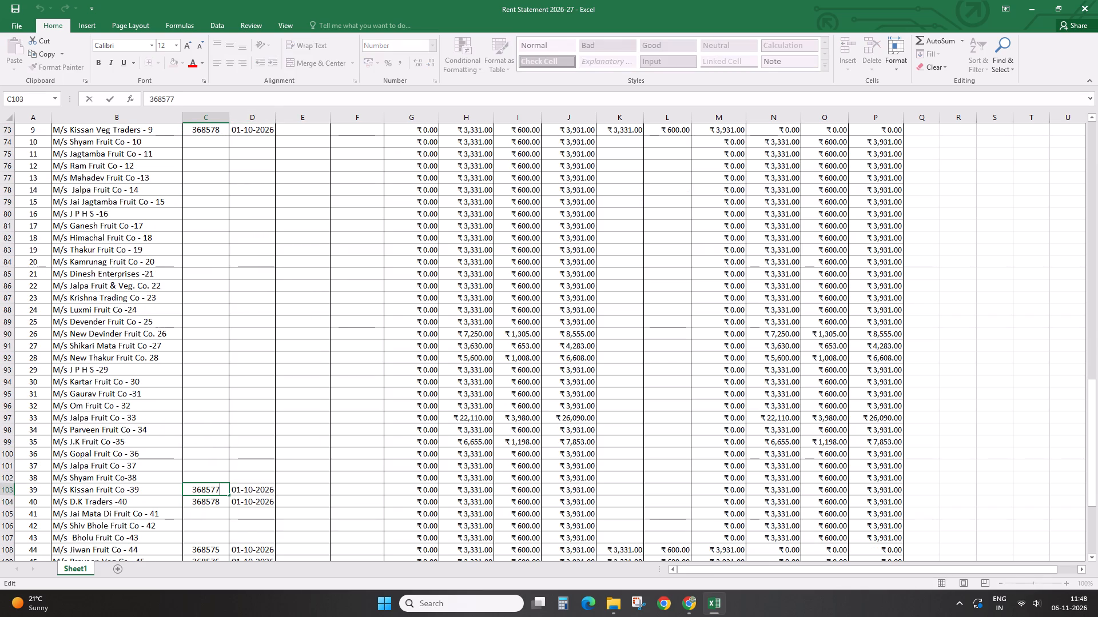
key(BackSpace)
key(9)
key(Return)
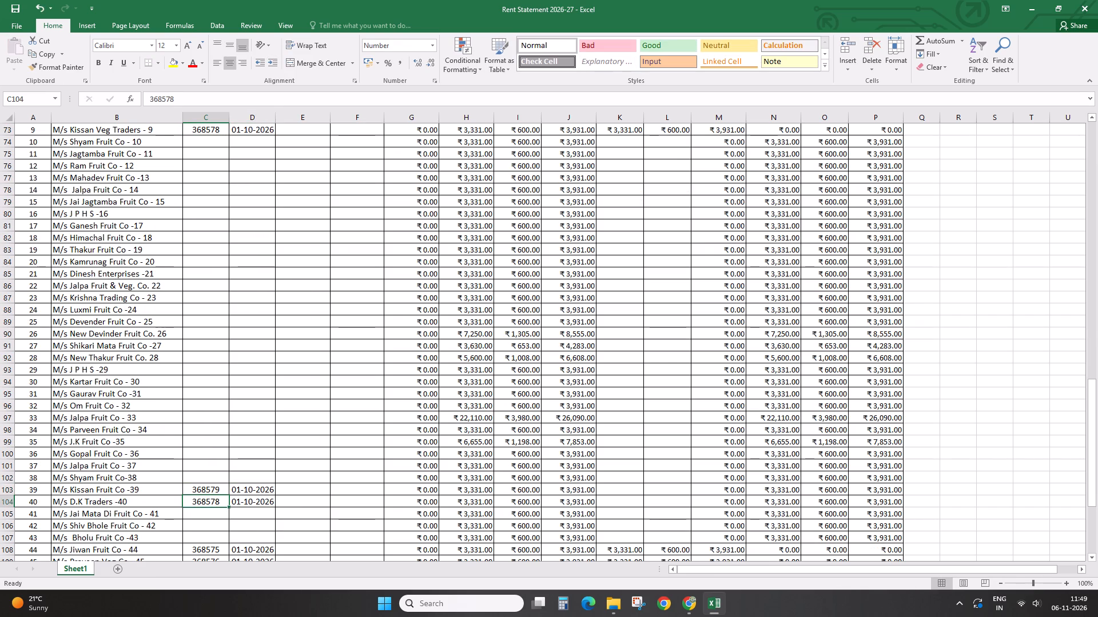
Set the receipt number of M/s D.K Traders -40 to 368580.
double_click(221, 502)
key(BackSpace)
key(BackSpace)
text(80)
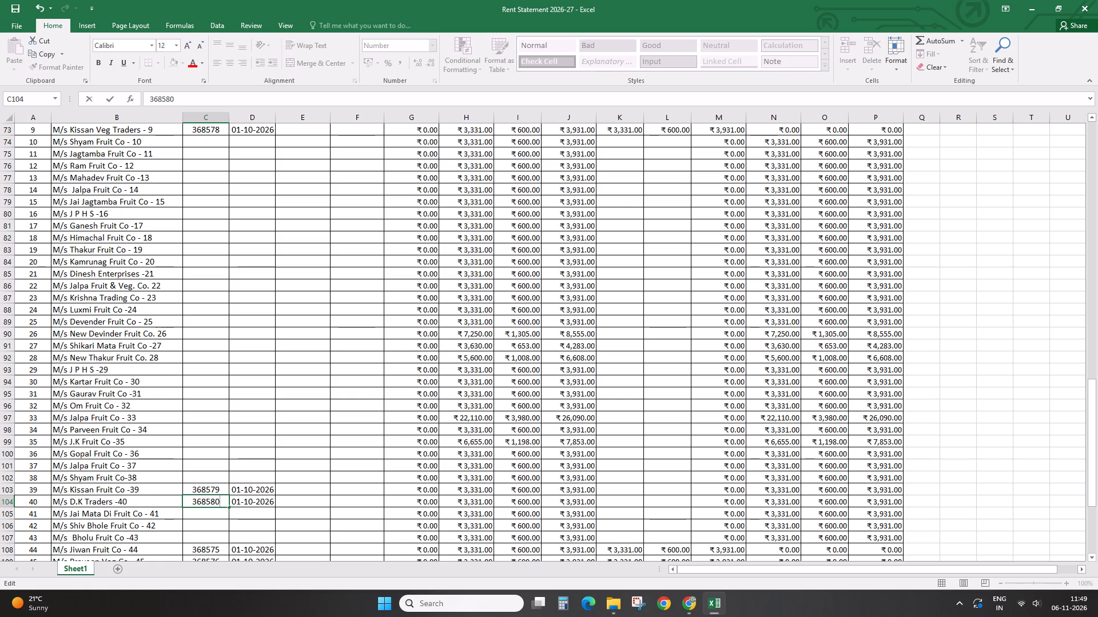
Copy the Rent 3331 and GST 600 due from firms 39 and 40 into their received Rent and GST cells.
drag(485, 494, 508, 499)
right_click(508, 499)
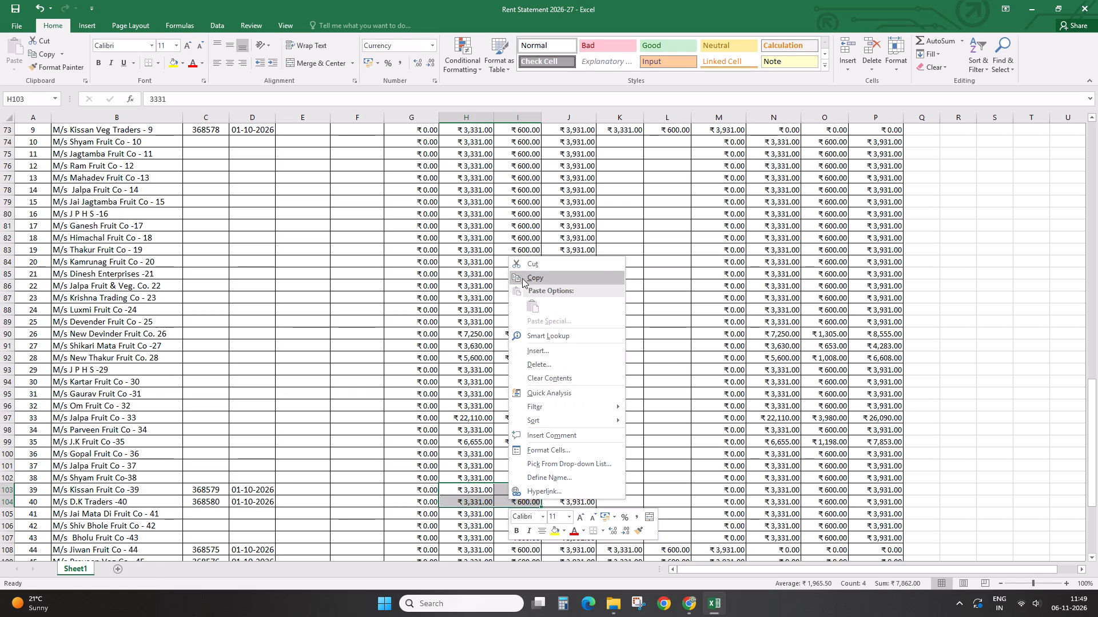
click(522, 278)
right_click(617, 489)
click(662, 299)
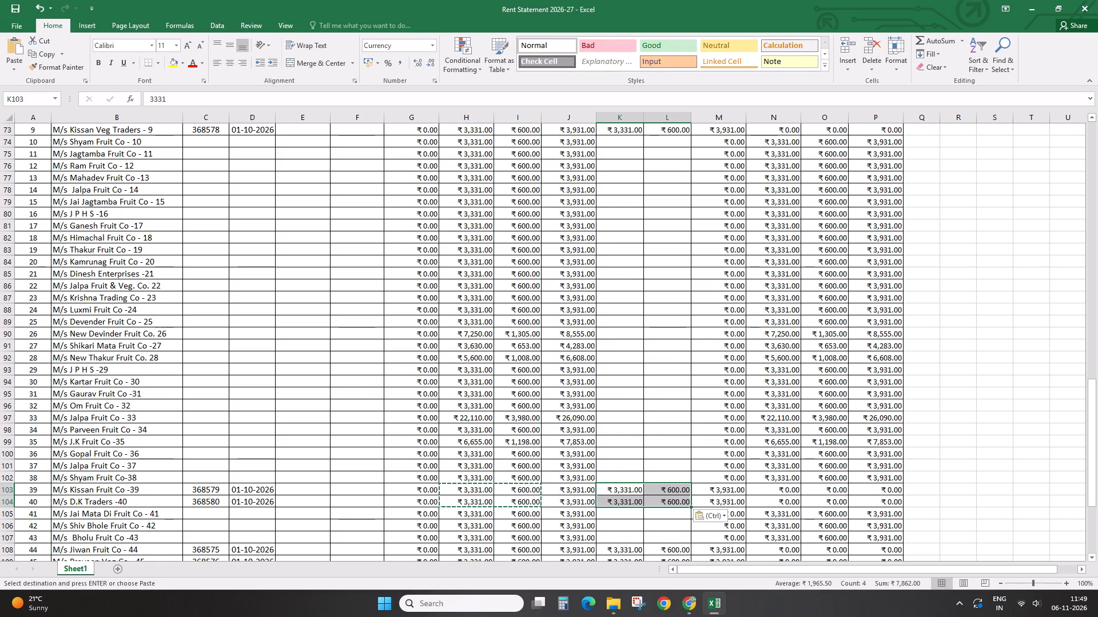
Enter receipt number 368579 and date 01-10-2026 for M/s Himachal Fruit Co - 18.
click(221, 236)
text(367)
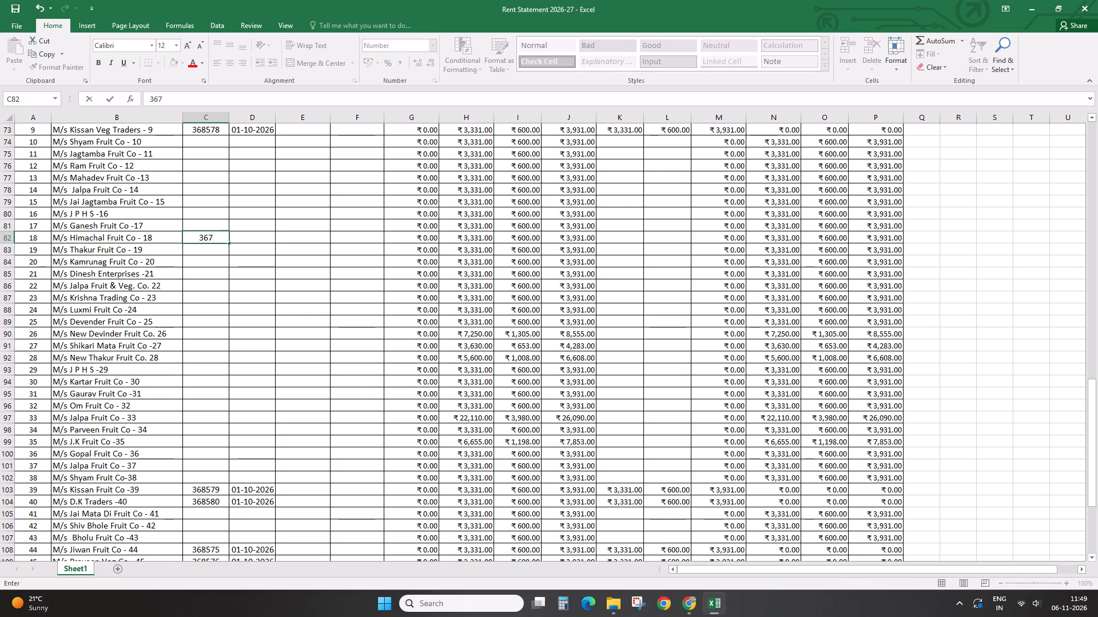
key(BackSpace)
key(8)
key(5)
text(79)
key(Right)
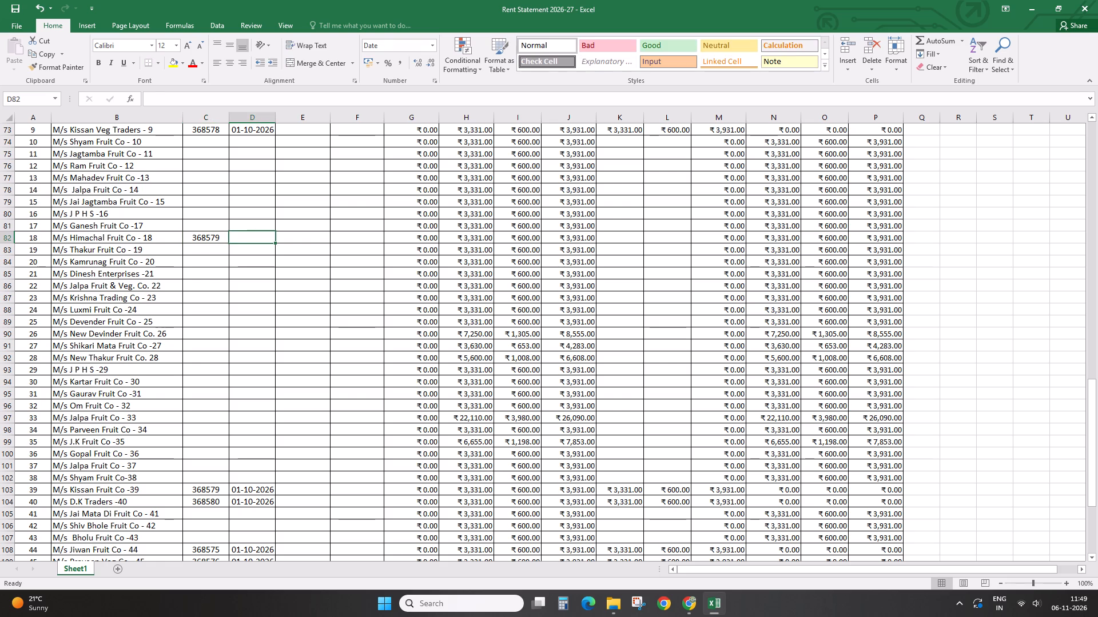
text(01-10-2026)
Enter received Rent 3331 and GST 600 for M/s Himachal Fruit Co - 18 and save the workbook.
key(Right)
key(Right)
key(Right)
key(Right)
key(Right)
key(Right)
key(Right)
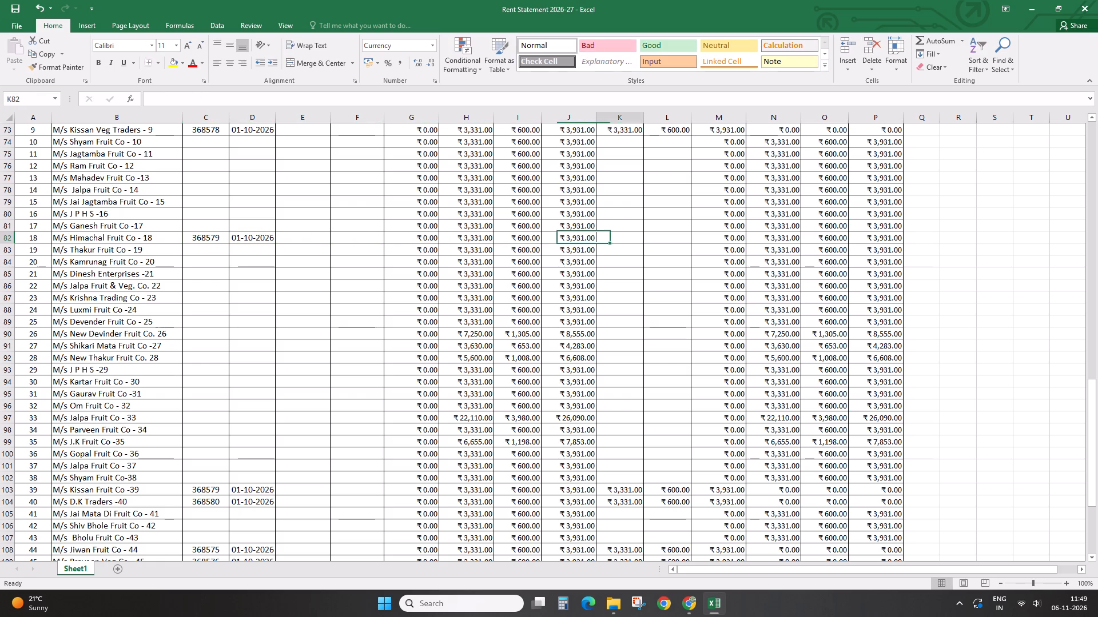
text(3331)
key(Right)
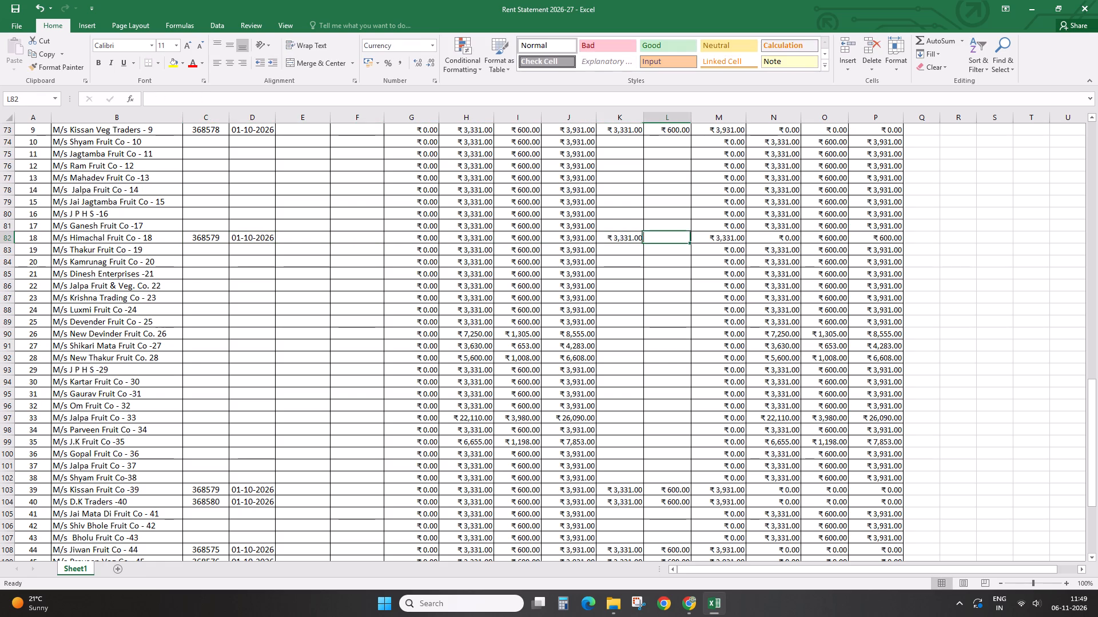
text(600)
key(Down)
key(ctrl+s)
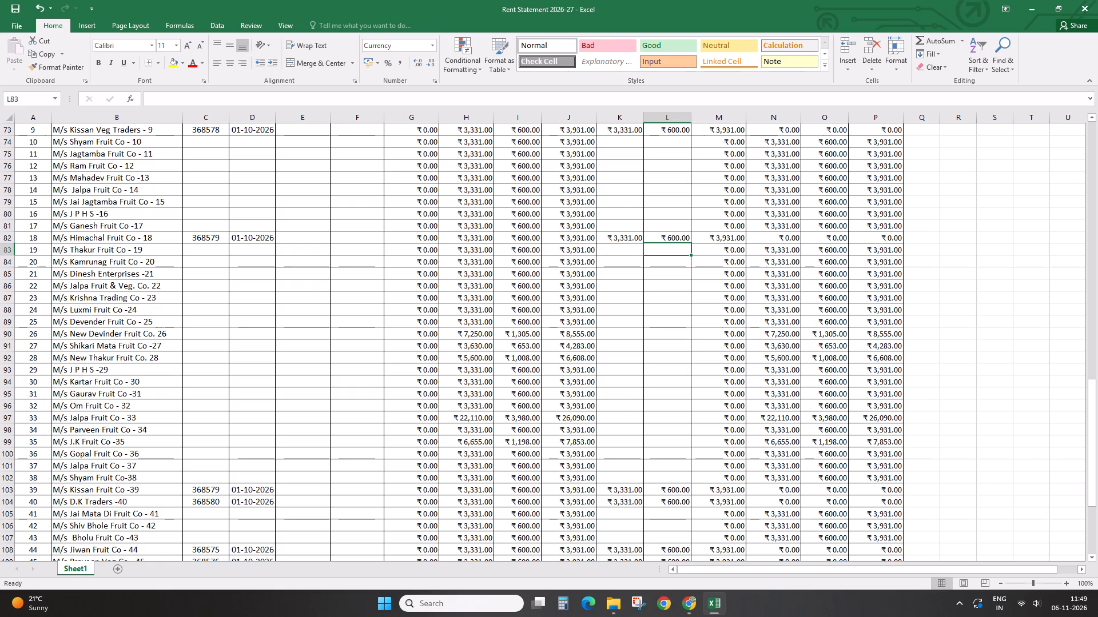
Enter receipt number 368582 and date 03-10-2026 for M/s Vaishnu Fruit Co - 7.
scroll(21, 208, up, 3)
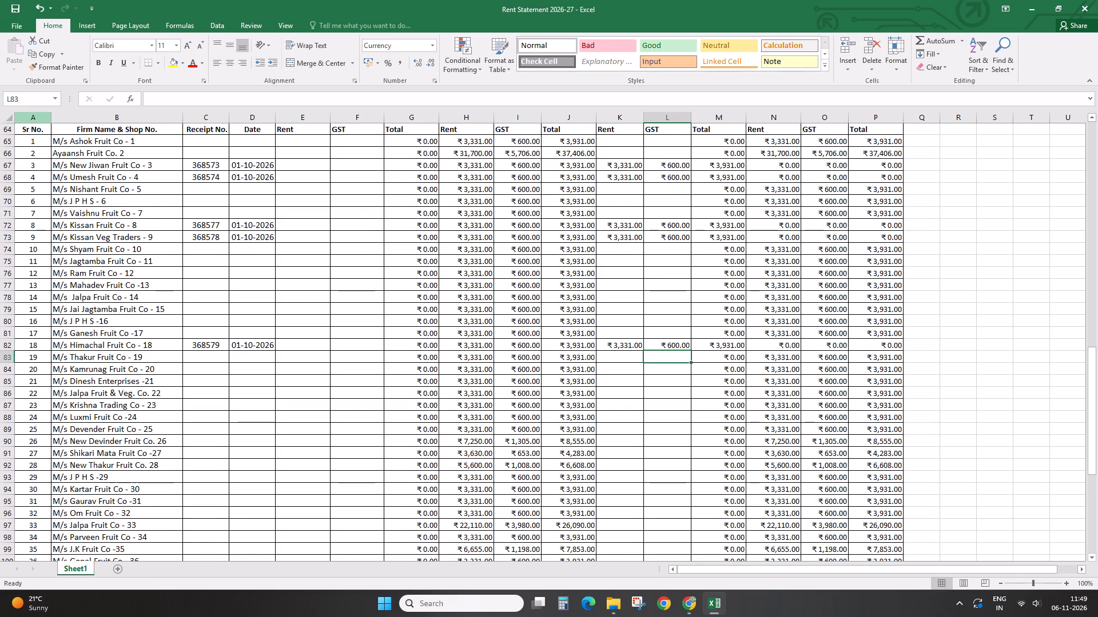
click(210, 214)
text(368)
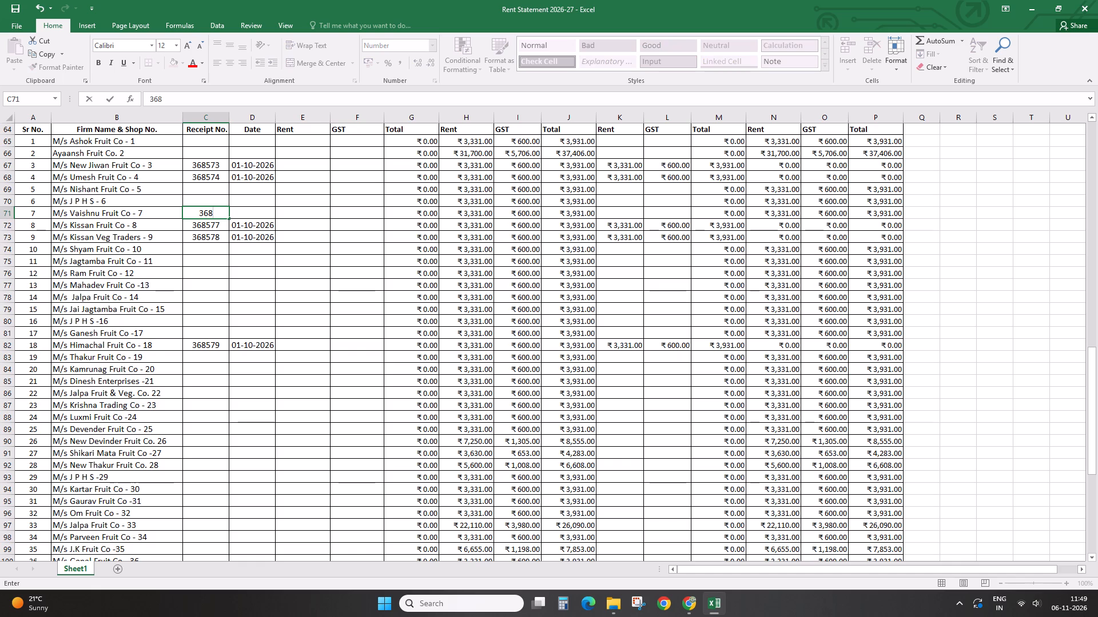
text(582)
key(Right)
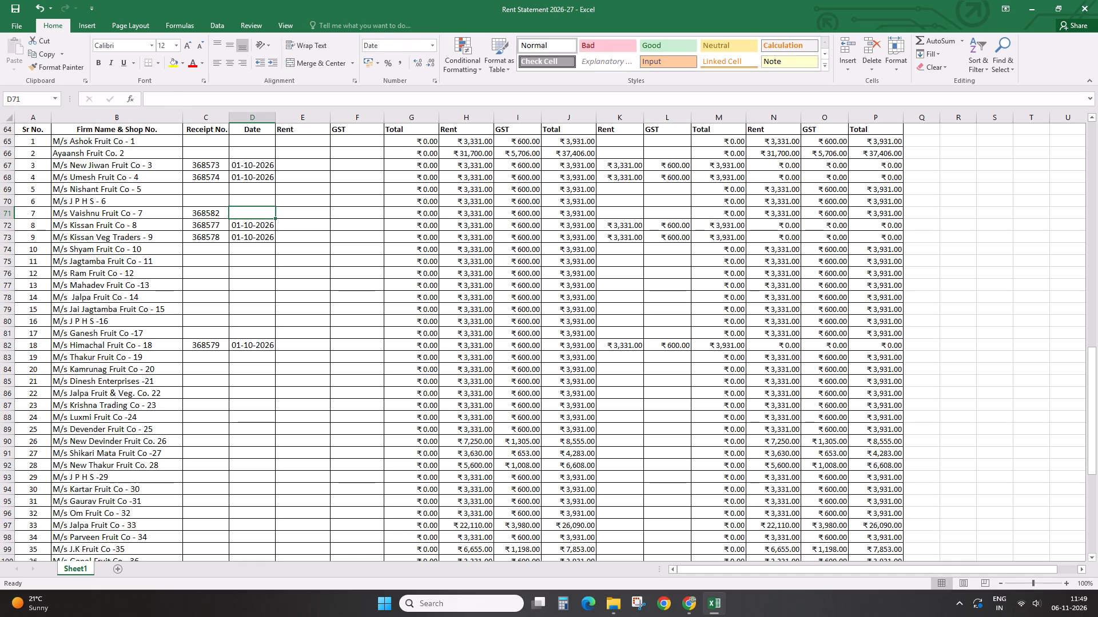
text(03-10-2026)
Enter received Rent 3331 and GST 600 for M/s Vaishnu Fruit Co - 7 and save the workbook.
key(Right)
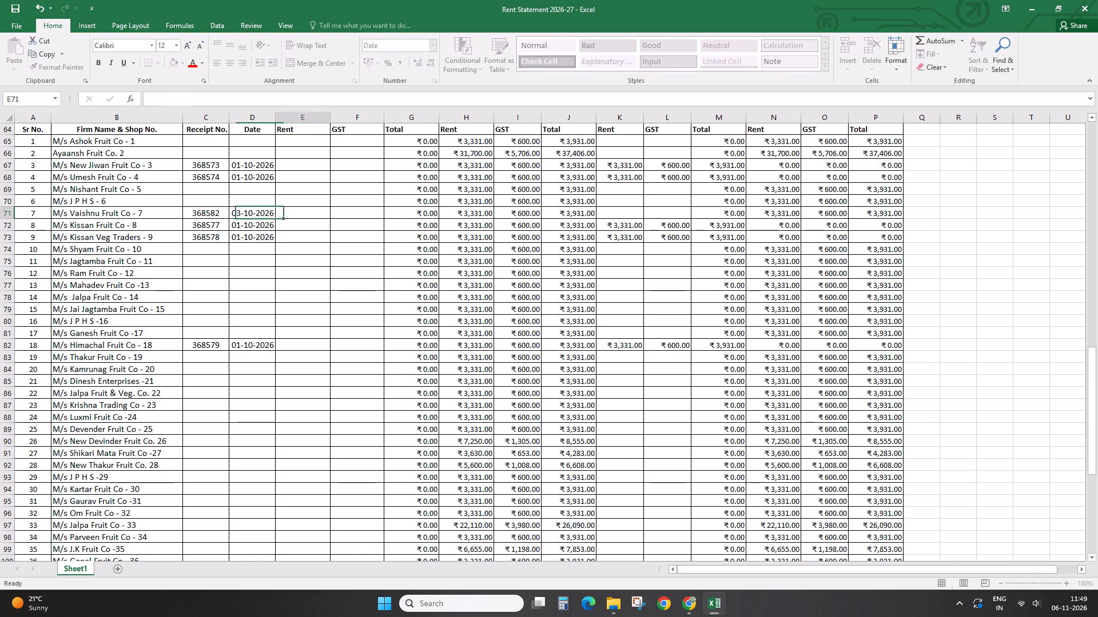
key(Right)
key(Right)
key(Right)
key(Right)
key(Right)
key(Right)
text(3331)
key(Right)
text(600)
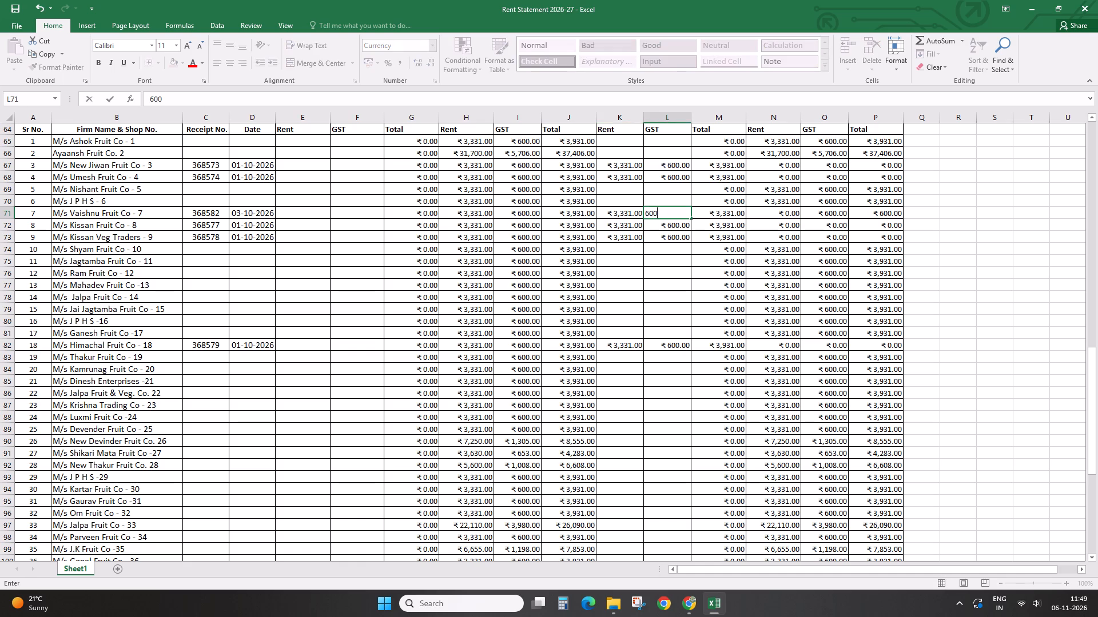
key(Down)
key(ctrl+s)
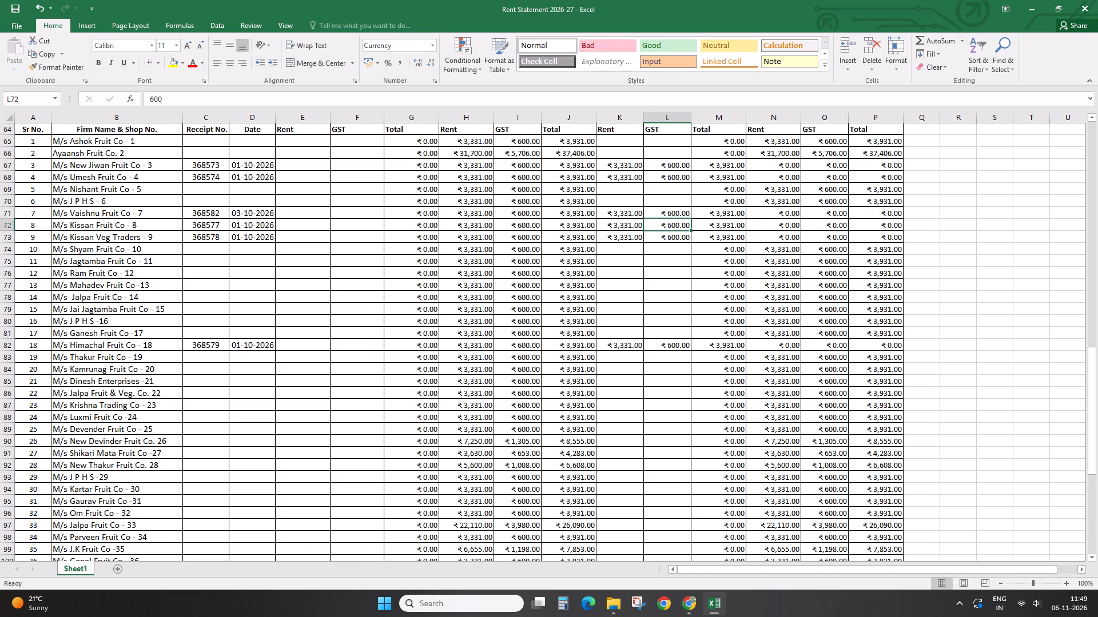
Enter receipt number 368583 and date 03-10-2026 for M/s Jai Mata Di Fruit Co - 41.
scroll(179, 244, down, 9)
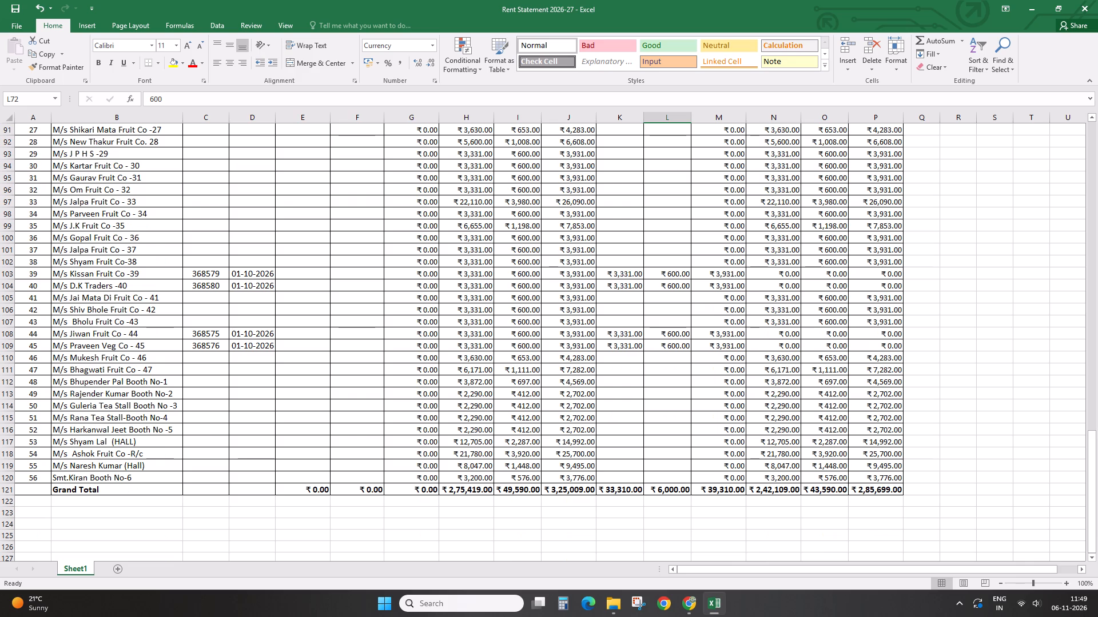
click(209, 295)
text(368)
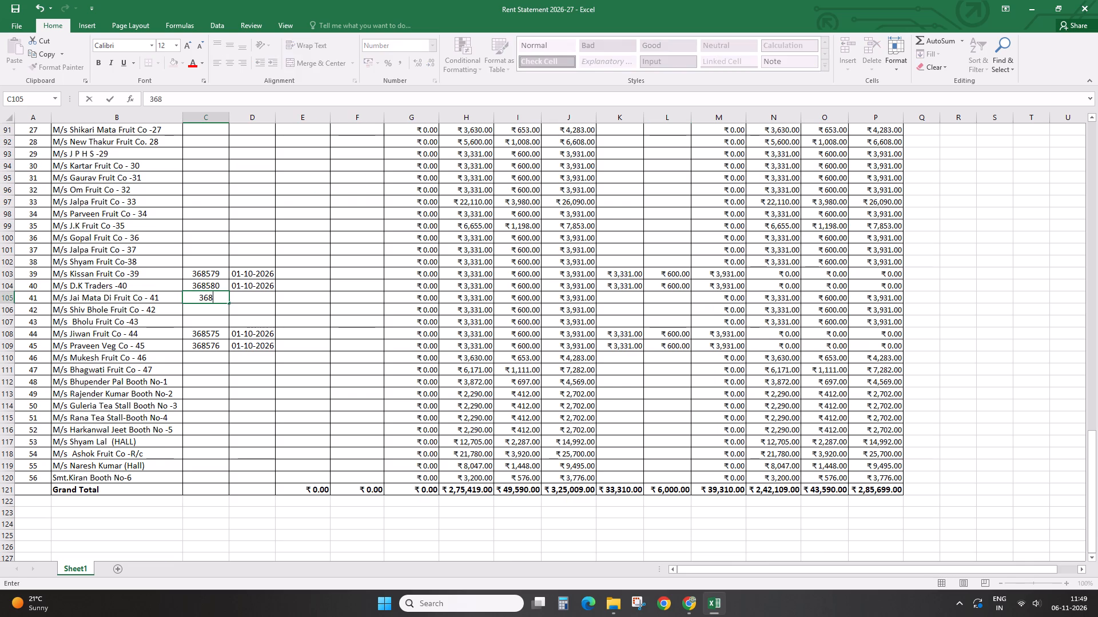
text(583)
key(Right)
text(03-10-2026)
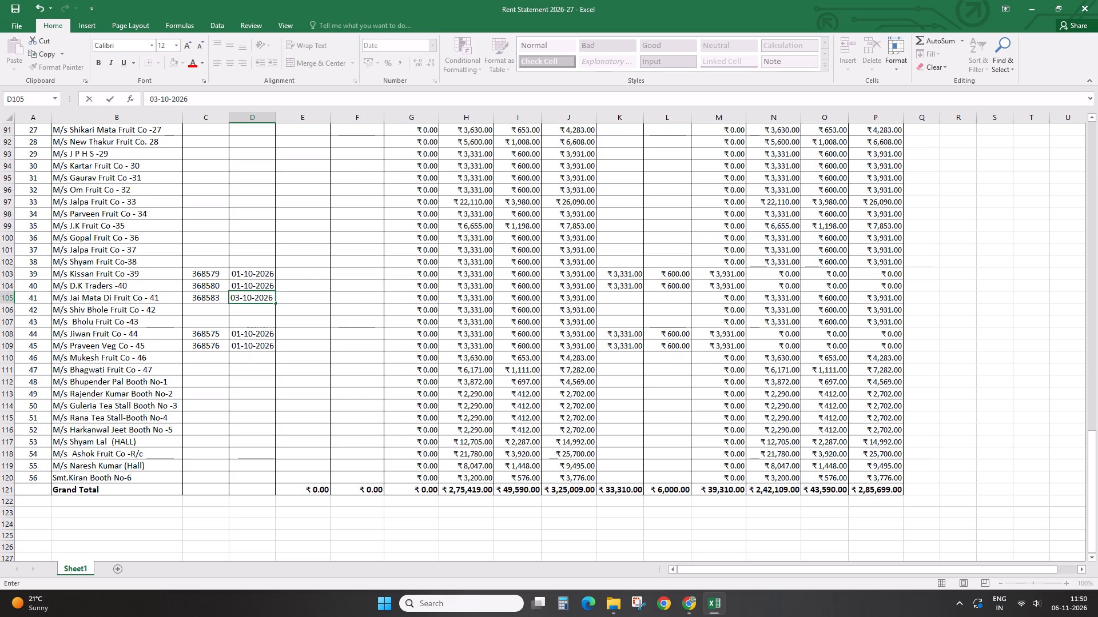
Enter received Rent 3331 and GST 600 for M/s Jai Mata Di Fruit Co - 41 and save the workbook.
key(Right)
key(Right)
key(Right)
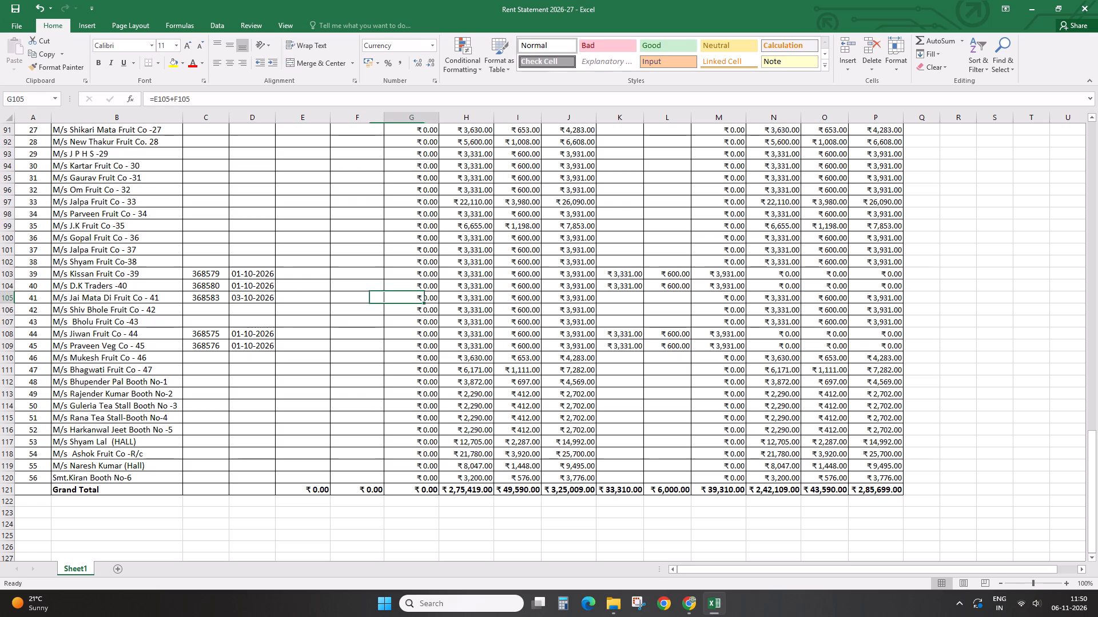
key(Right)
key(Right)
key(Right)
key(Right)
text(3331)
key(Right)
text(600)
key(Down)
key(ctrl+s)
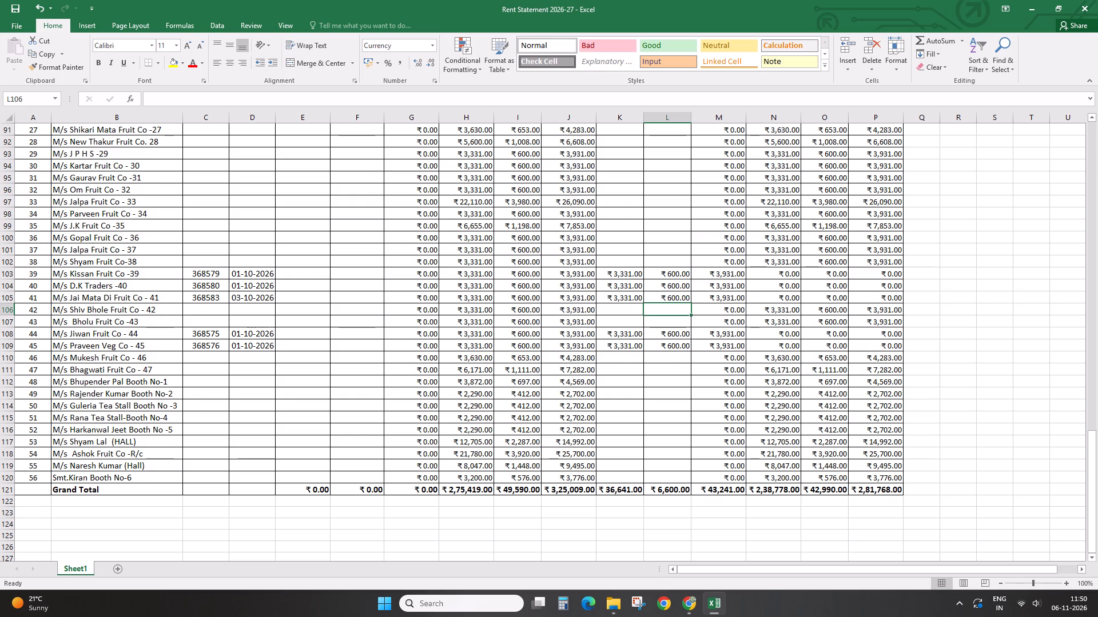
Enter receipt number 368585 and date 03-10-2026 for M/s Shyam Fruit Co-38.
click(197, 261)
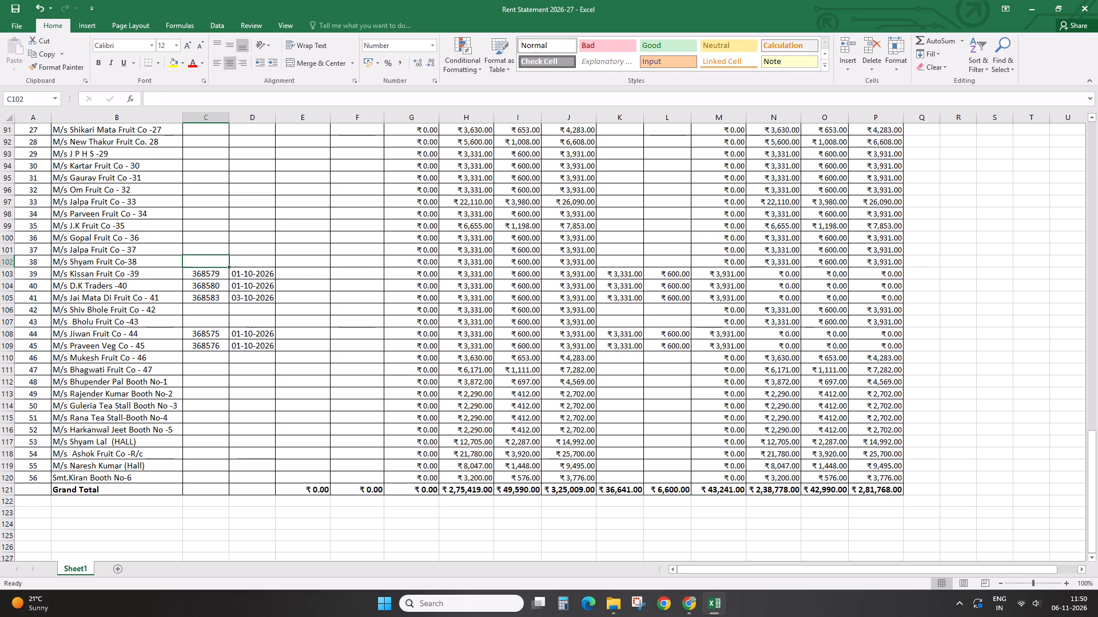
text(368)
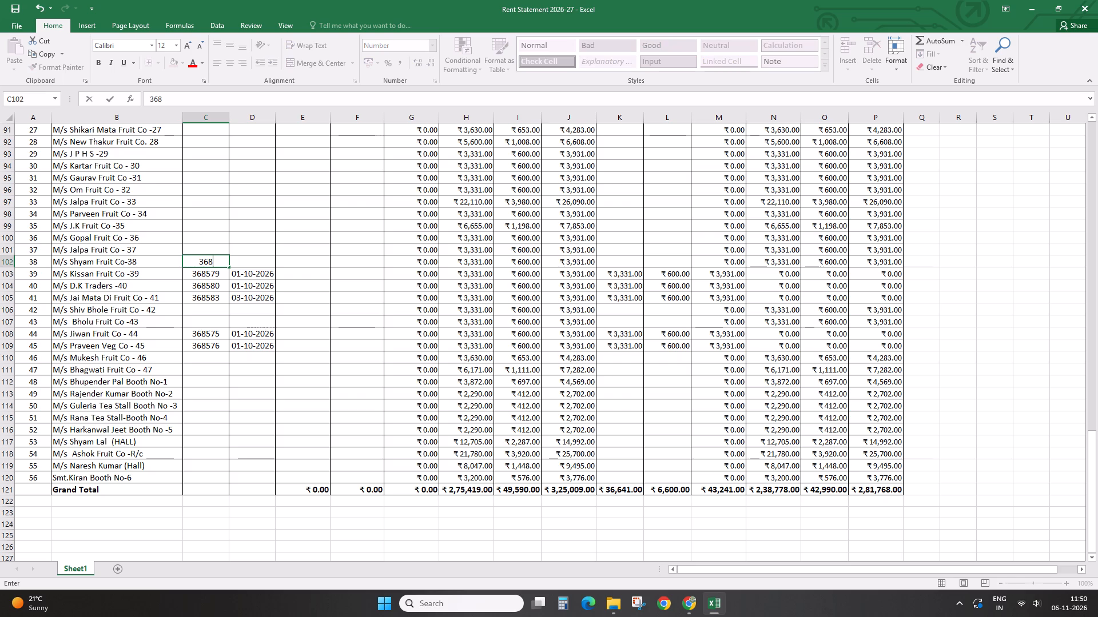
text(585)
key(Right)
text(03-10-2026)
Enter received Rent 3331 and GST 600 for M/s Shyam Fruit Co-38 and save the workbook.
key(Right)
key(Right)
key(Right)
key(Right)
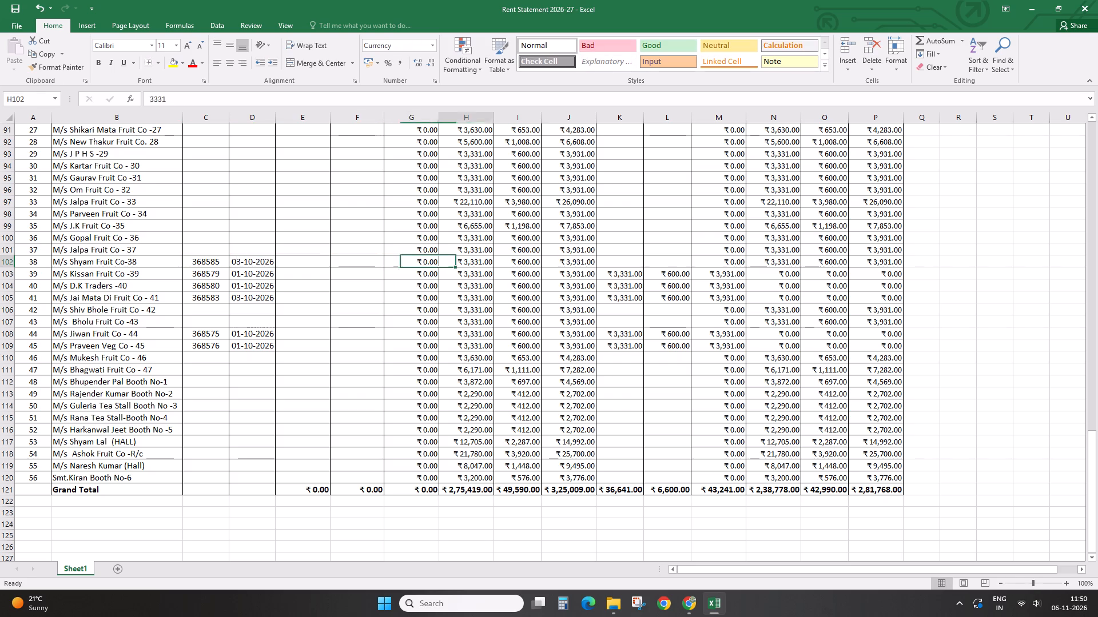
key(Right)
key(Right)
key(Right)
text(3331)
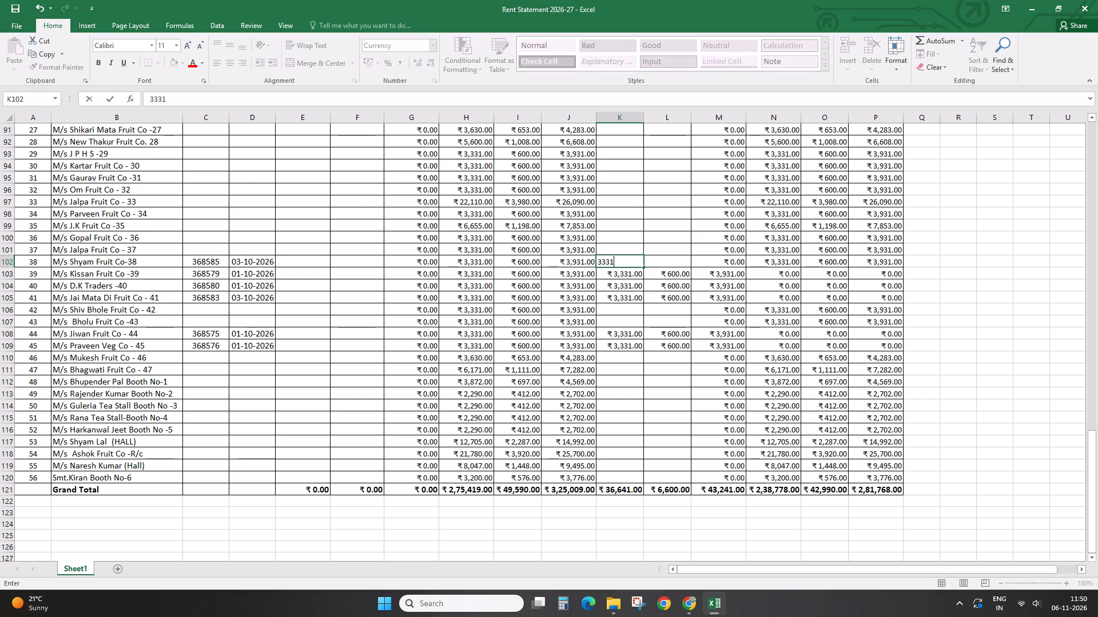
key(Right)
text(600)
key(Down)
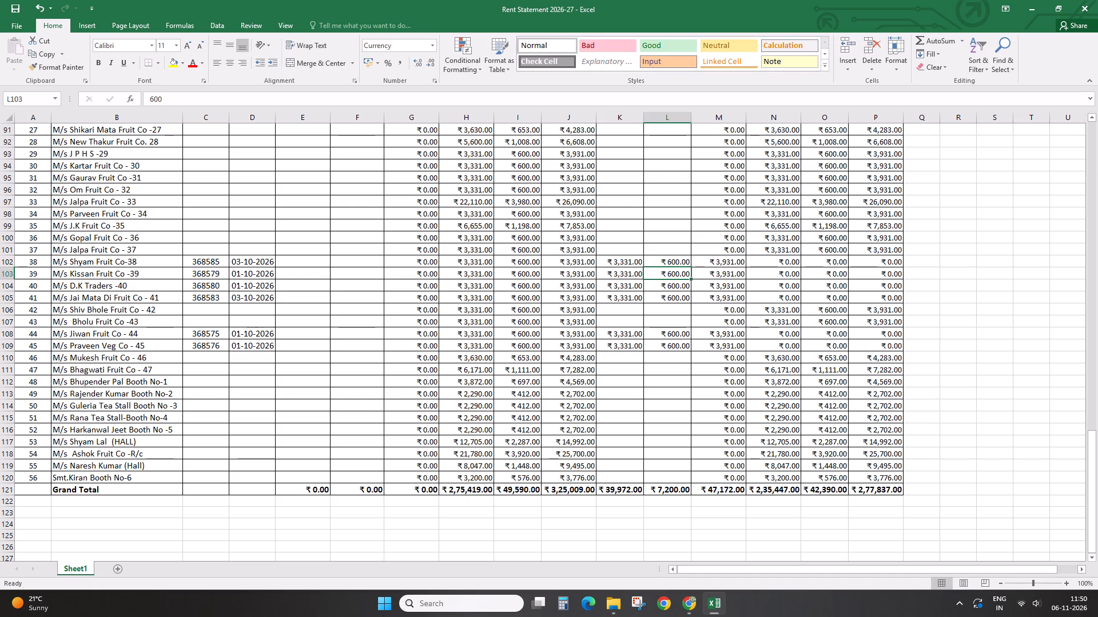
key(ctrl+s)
click(200, 442)
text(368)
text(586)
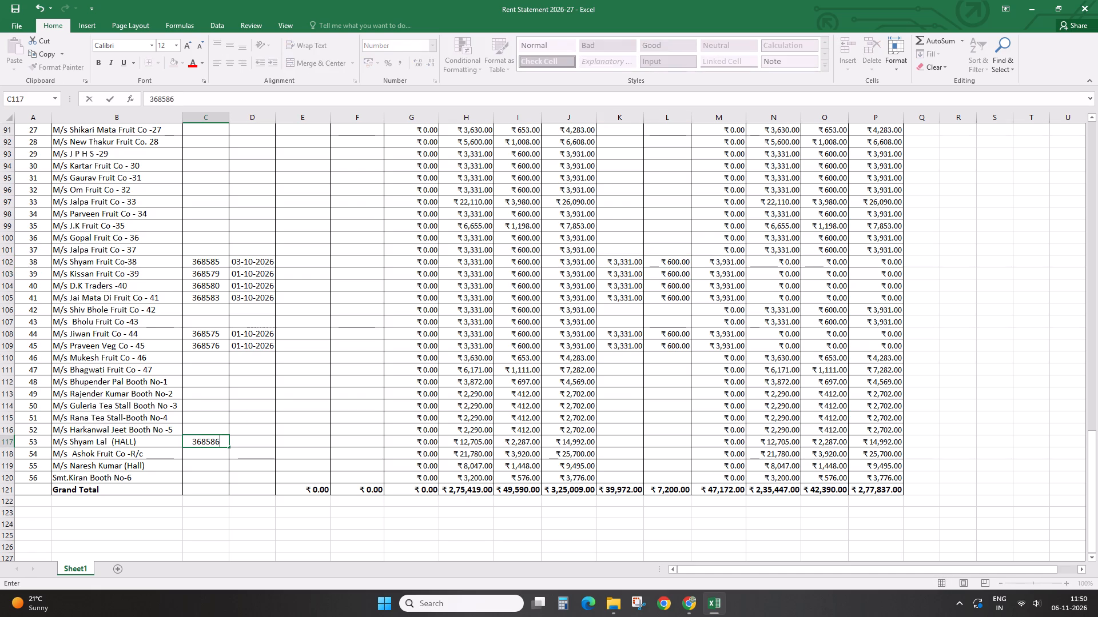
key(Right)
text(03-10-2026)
Enter received Rent 12705 and GST 2287 for the HALL tenant at Sr No. 53.
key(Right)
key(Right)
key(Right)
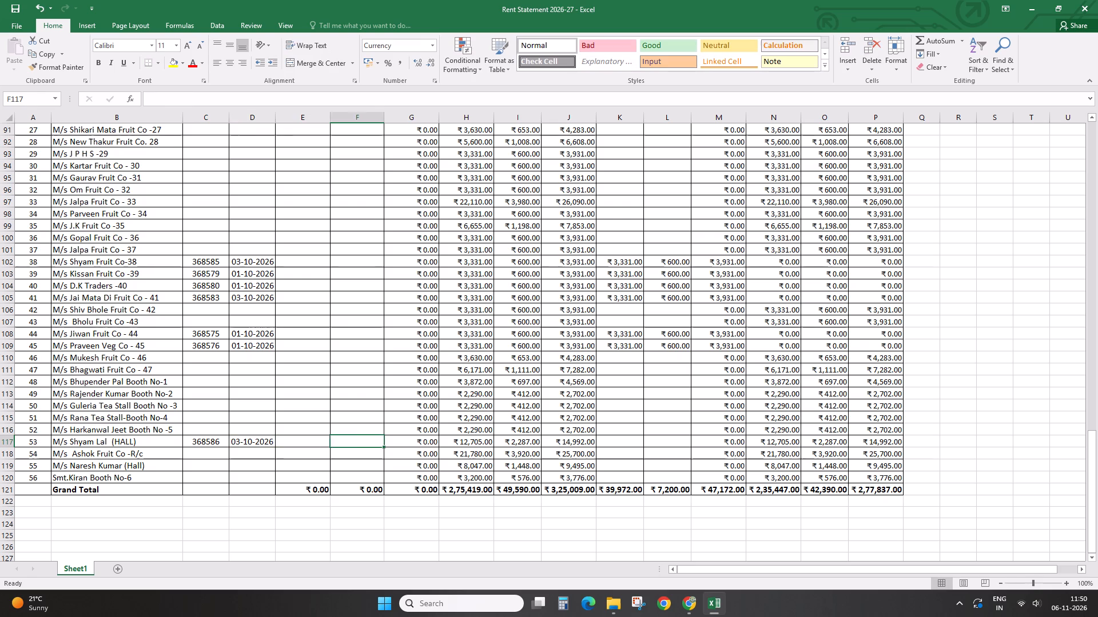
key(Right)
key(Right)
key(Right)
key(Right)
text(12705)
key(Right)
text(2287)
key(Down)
Enter receipt number 368584 and date 03-10-2026 for M/s Shyam Fruit Co - 10.
scroll(153, 230, up, 2)
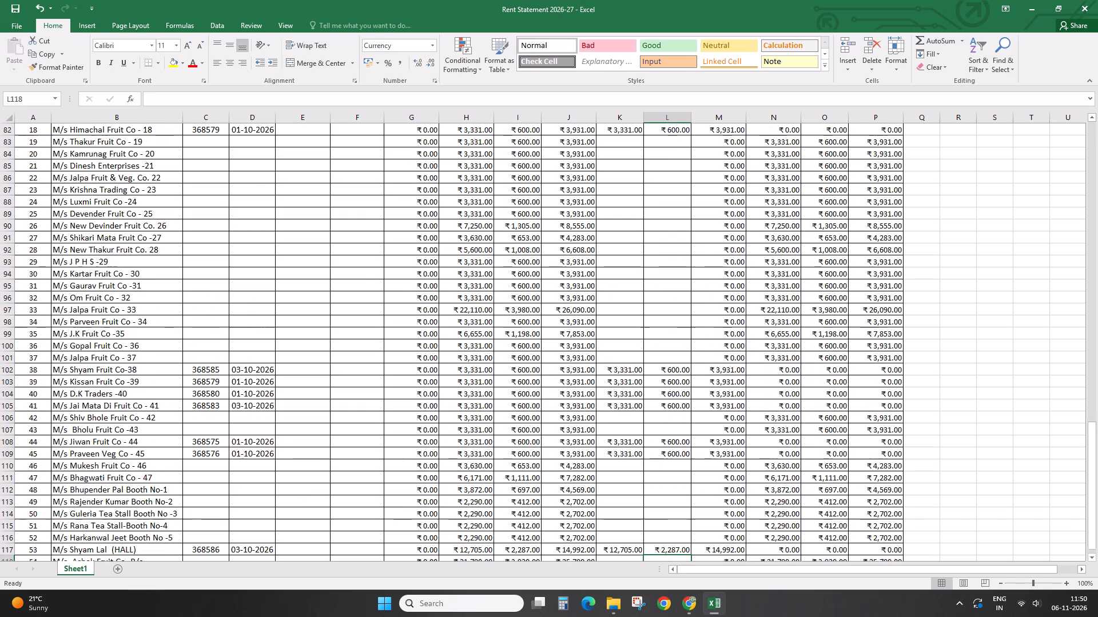
scroll(153, 230, up, 6)
click(194, 214)
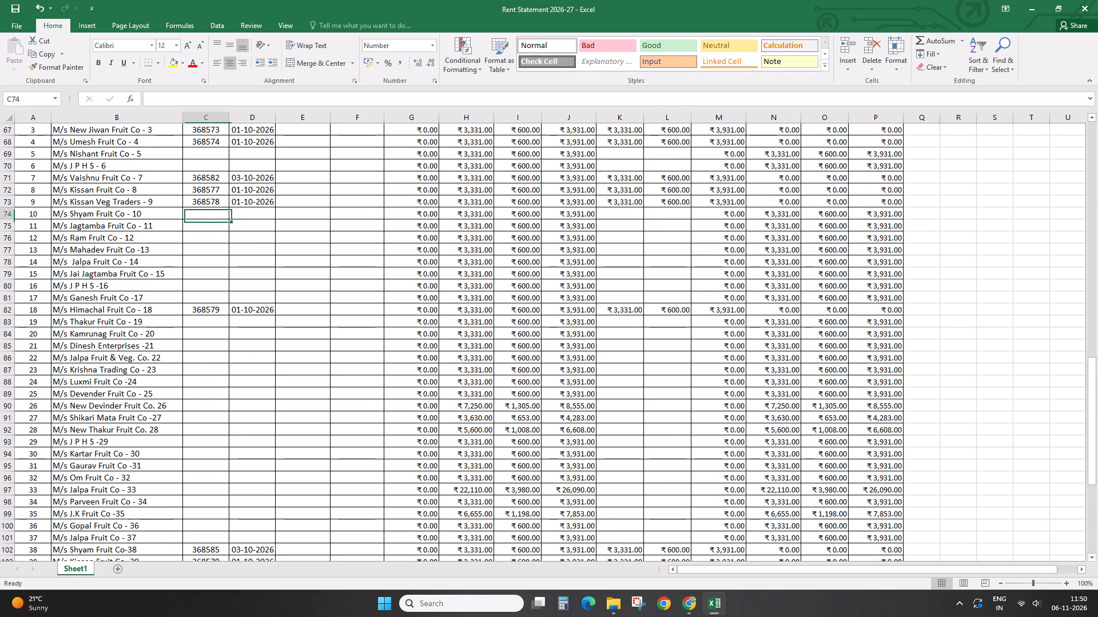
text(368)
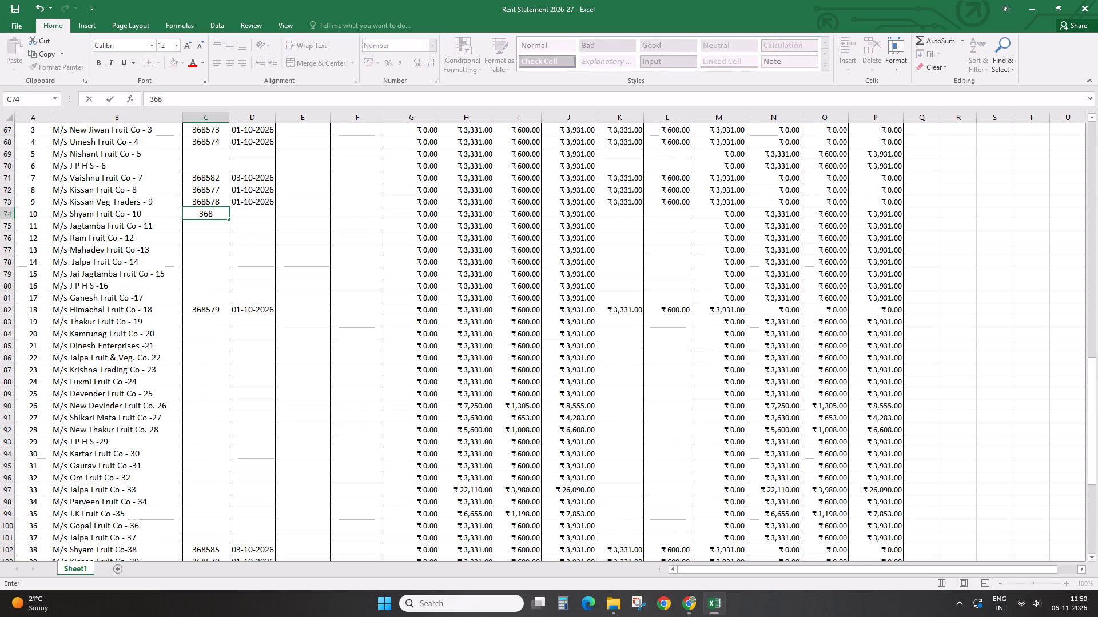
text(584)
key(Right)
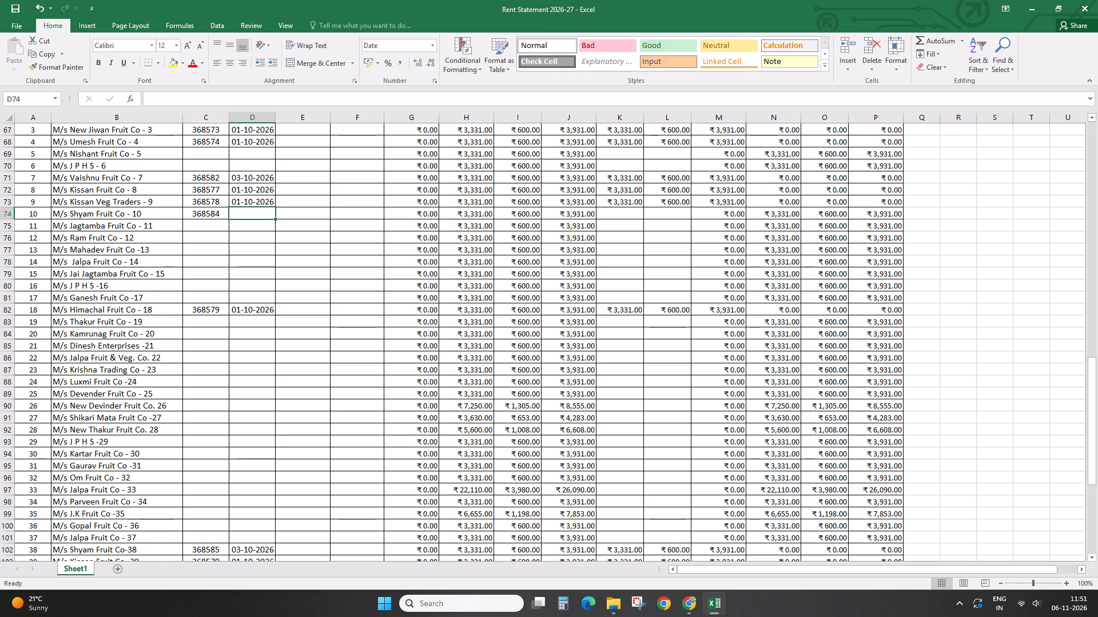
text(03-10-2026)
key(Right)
Enter received Rent 3331 and GST 600 for M/s Shyam Fruit Co - 10 and save the workbook.
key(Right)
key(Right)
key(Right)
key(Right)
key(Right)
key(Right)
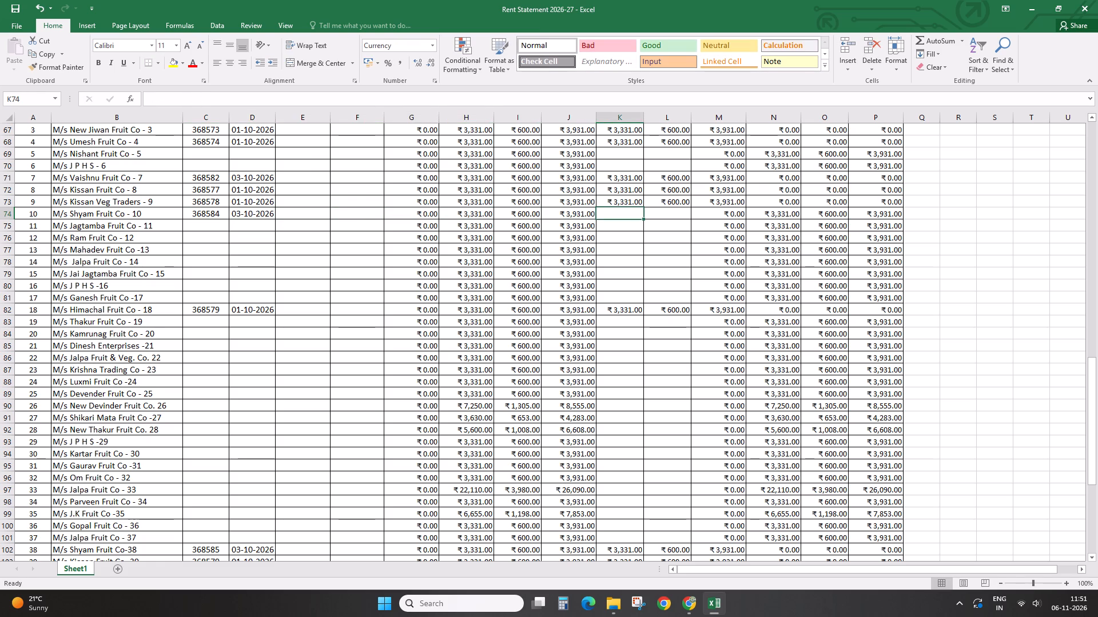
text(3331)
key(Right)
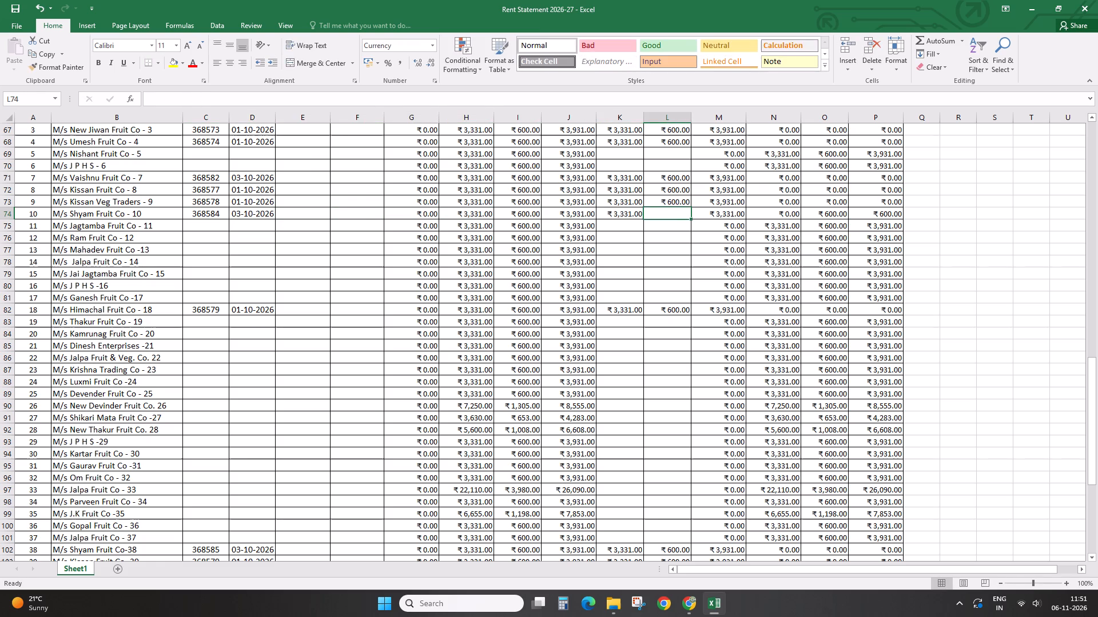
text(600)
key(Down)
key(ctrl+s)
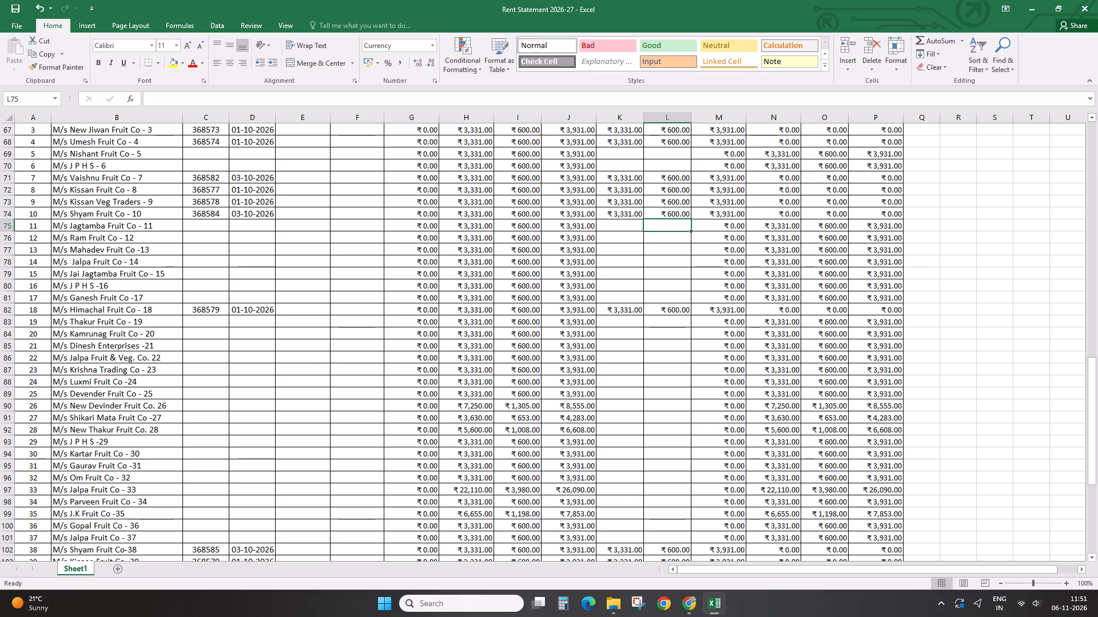
Enter receipt numbers 368587 and 368588 at Sr No. 22 and 23 and extend the series to 368591 at Sr No. 26.
scroll(192, 214, up, 2)
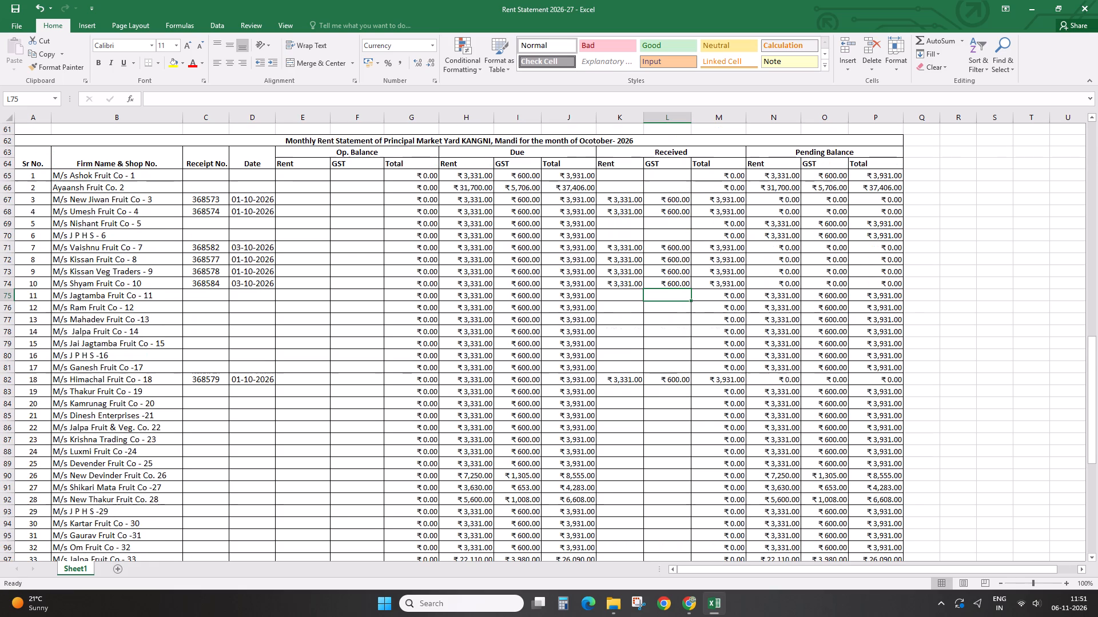
click(198, 427)
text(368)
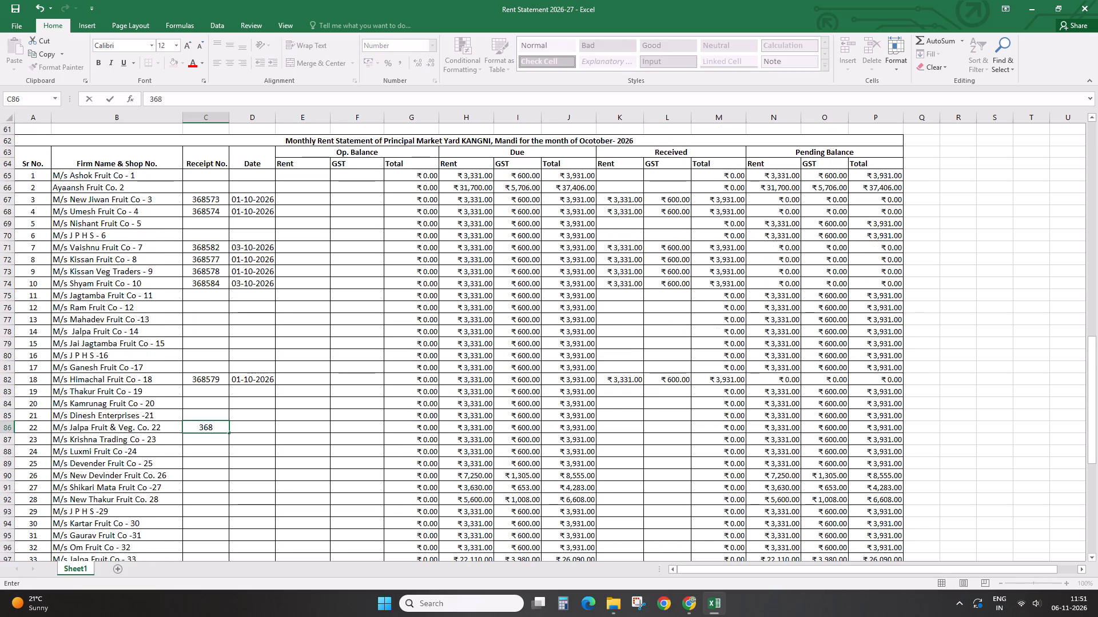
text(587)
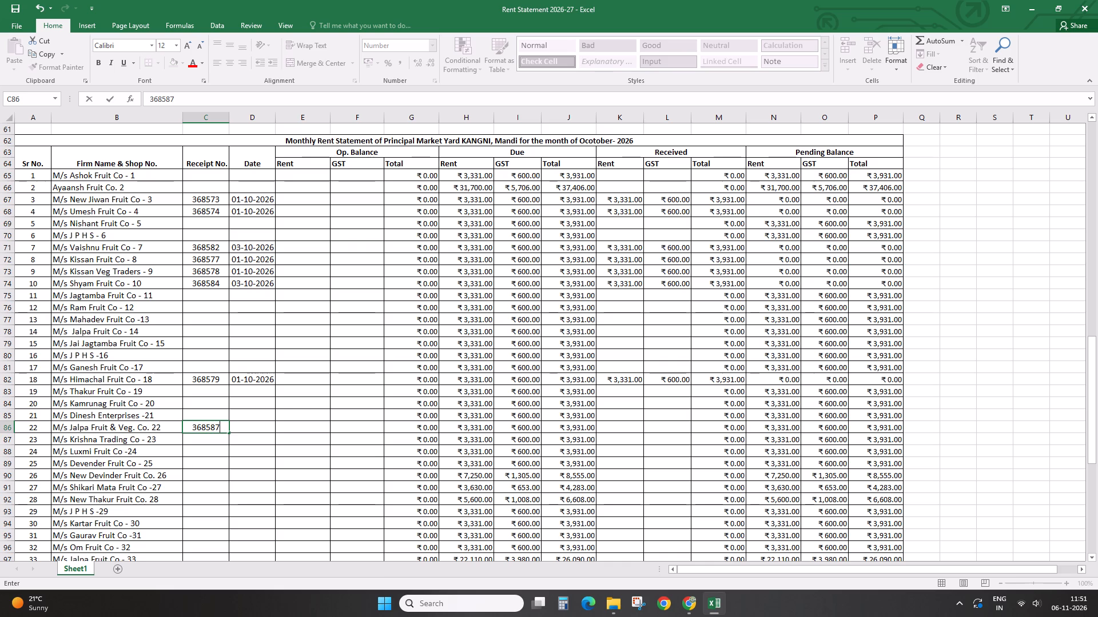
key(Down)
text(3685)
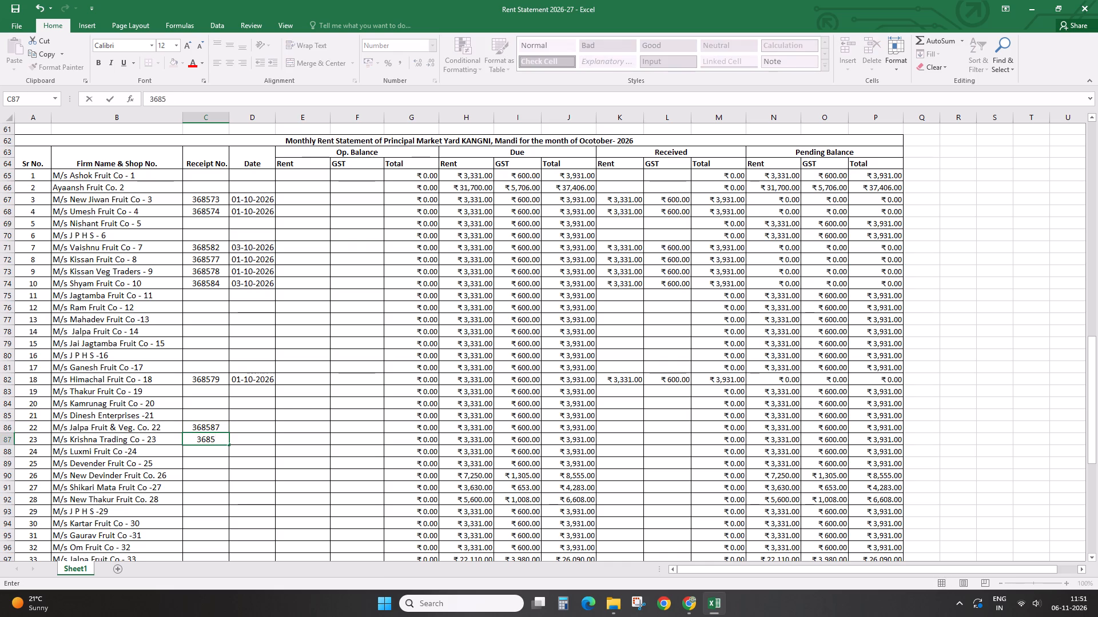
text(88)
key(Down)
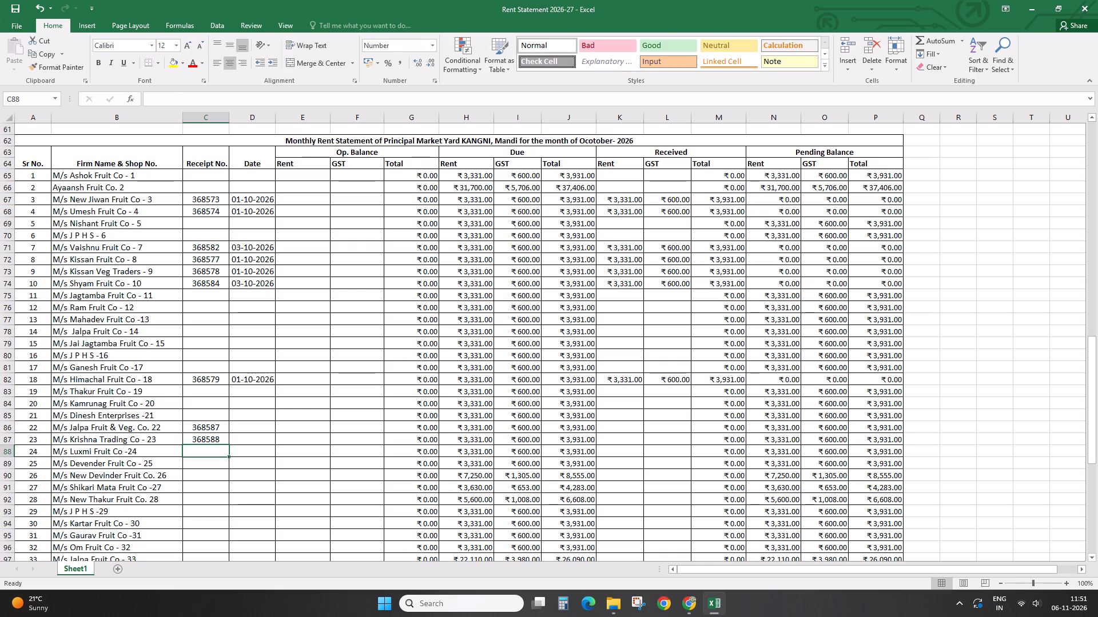
drag(205, 426, 208, 435)
drag(229, 445, 227, 467)
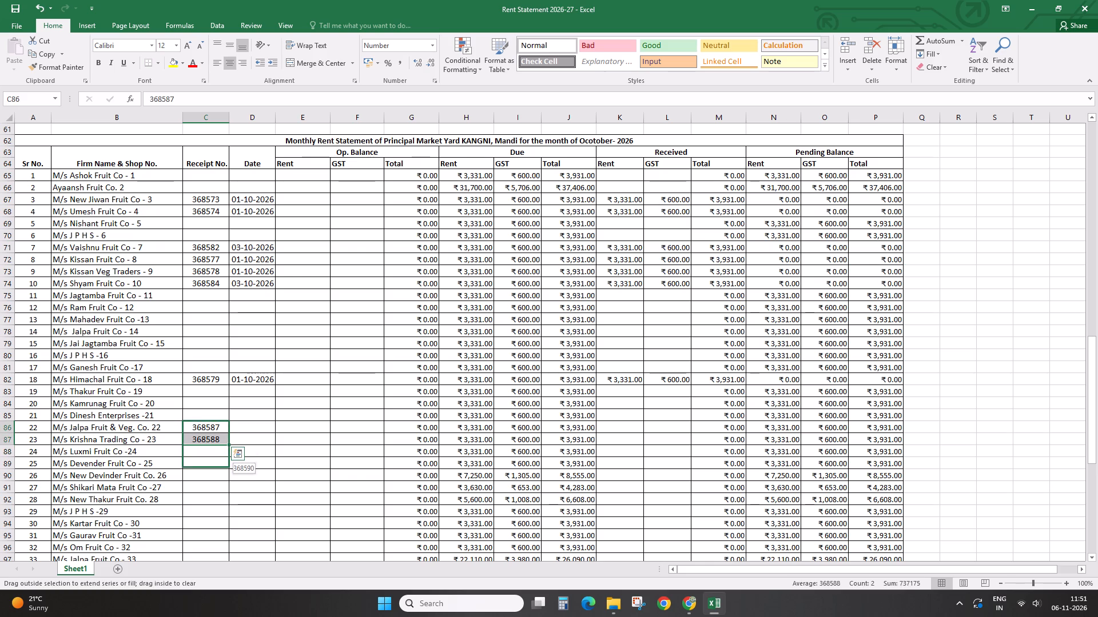
drag(227, 467, 226, 479)
Enter date 08-10-2026 for M/s Jalpa Fruit & Veg. Co. 22 and fill it down to Sr No. 26.
click(239, 424)
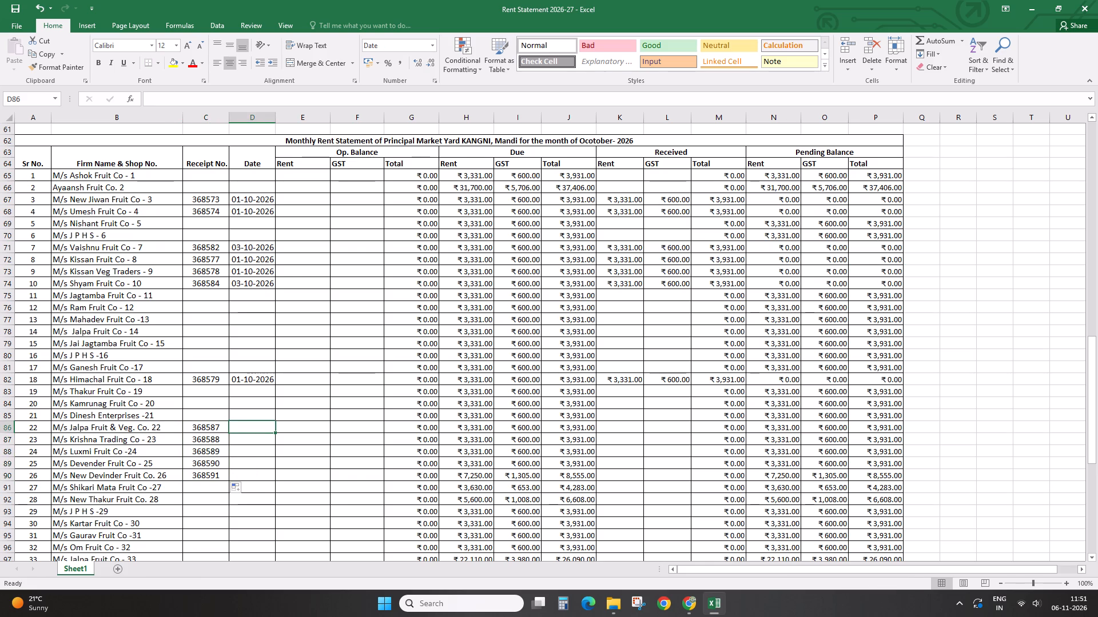
text(08-10-2026)
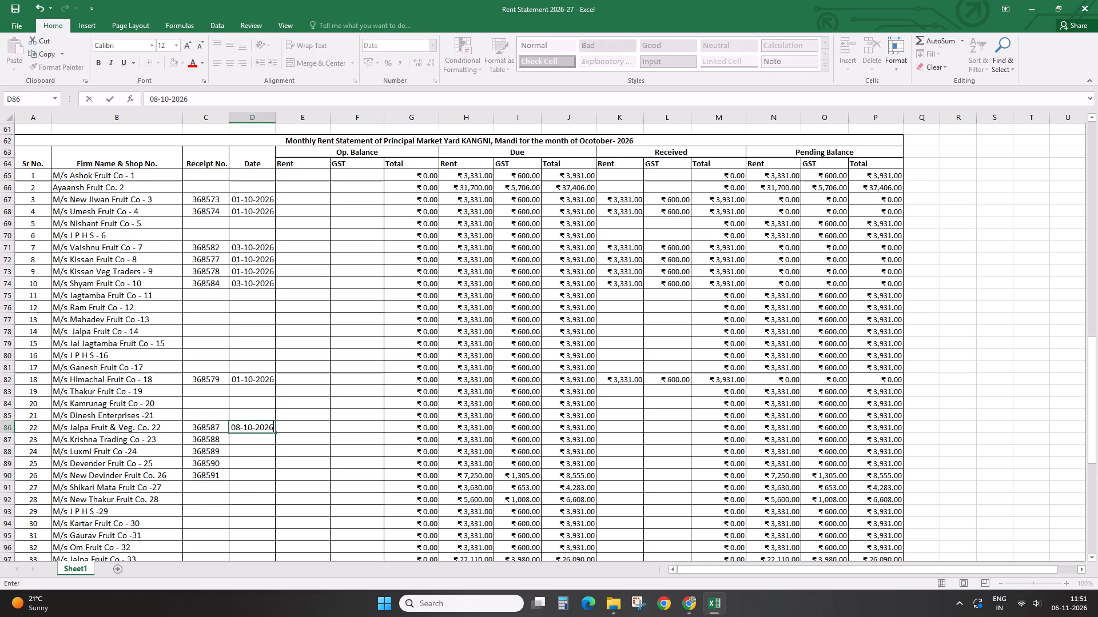
key(Down)
key(ctrl+d)
key(Down)
key(ctrl+d)
key(Down)
key(ctrl+d)
key(Down)
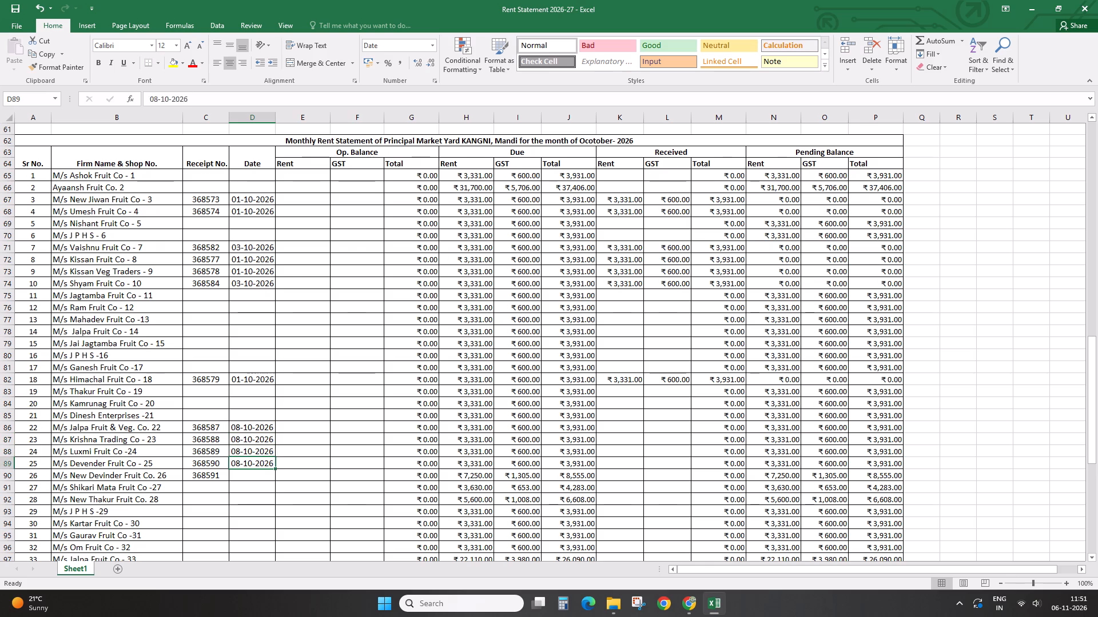
key(ctrl+d)
Copy the Due Rent and GST of Sr No. 22 to 26 into their Received columns as values and save the workbook.
key(Right)
key(Right)
key(Up)
key(Up)
key(Up)
key(Right)
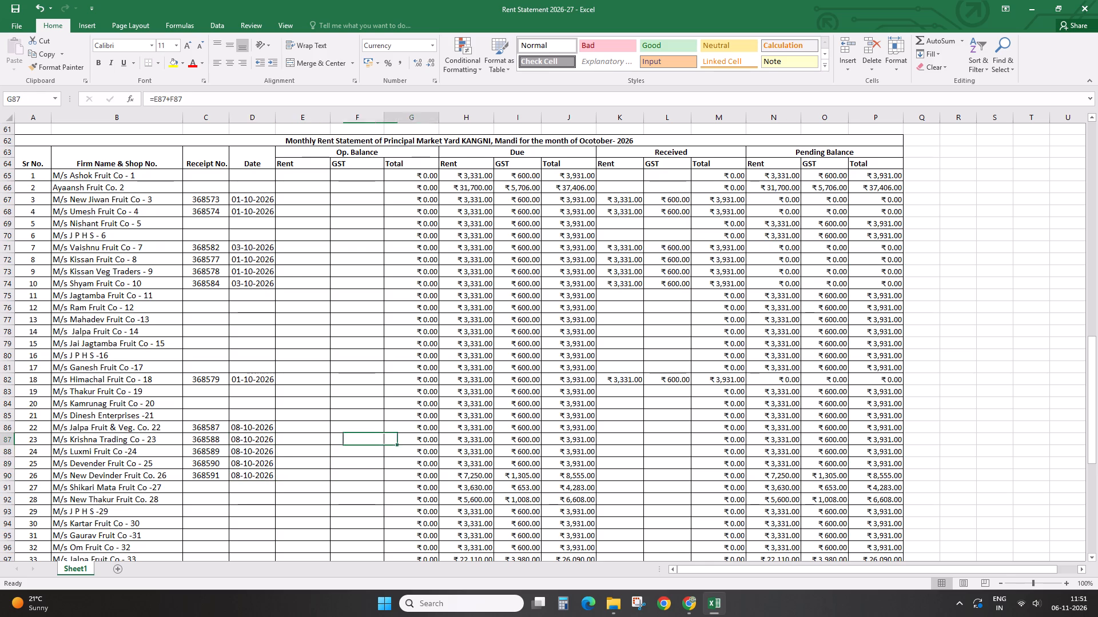
key(Right)
key(Right)
key(Right)
key(Right)
key(Up)
key(Up)
key(Down)
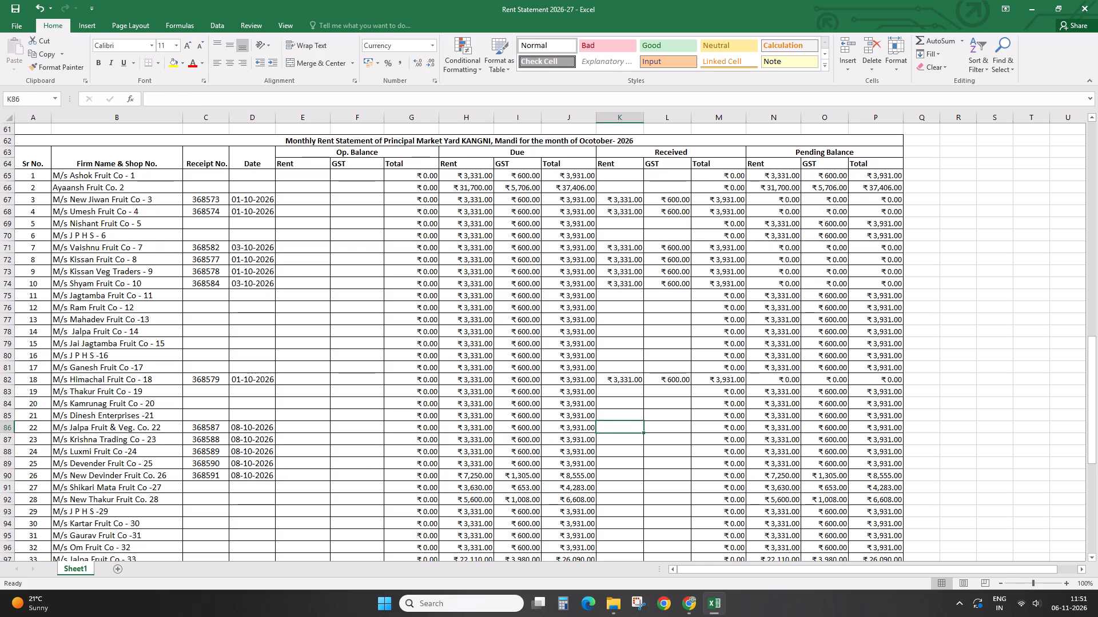
drag(475, 427, 516, 472)
right_click(500, 448)
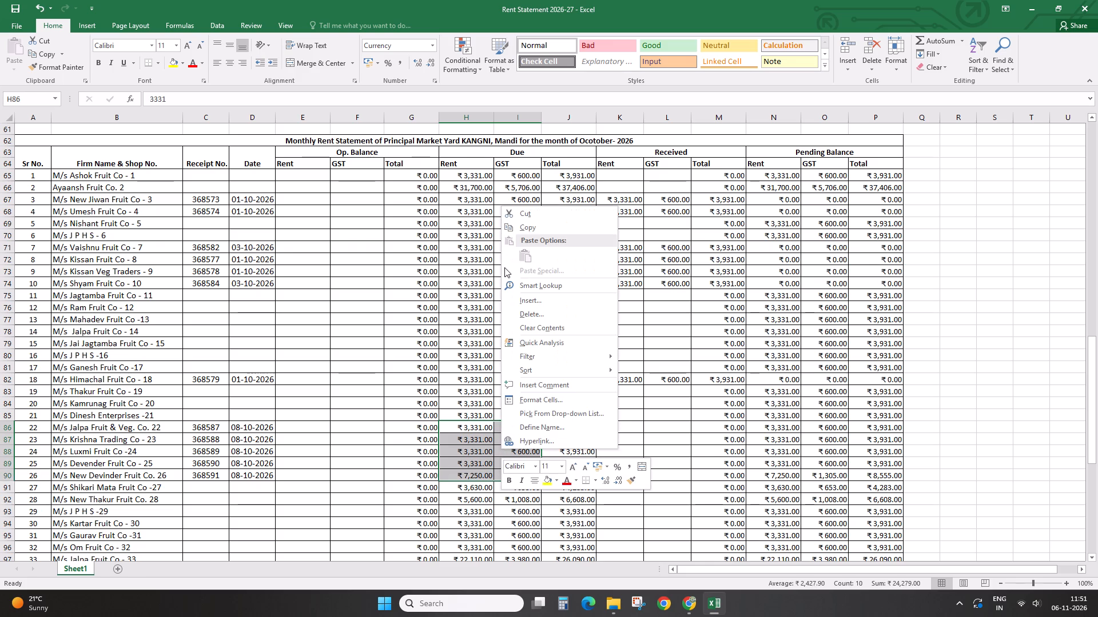
click(524, 231)
click(623, 425)
right_click(623, 425)
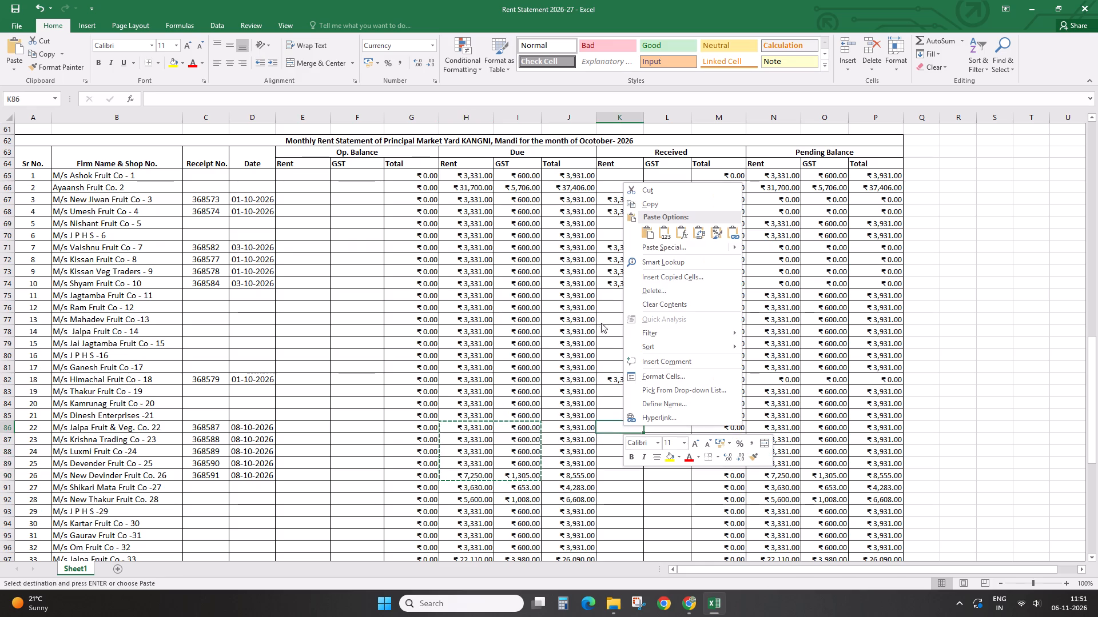
click(665, 237)
click(20, 11)
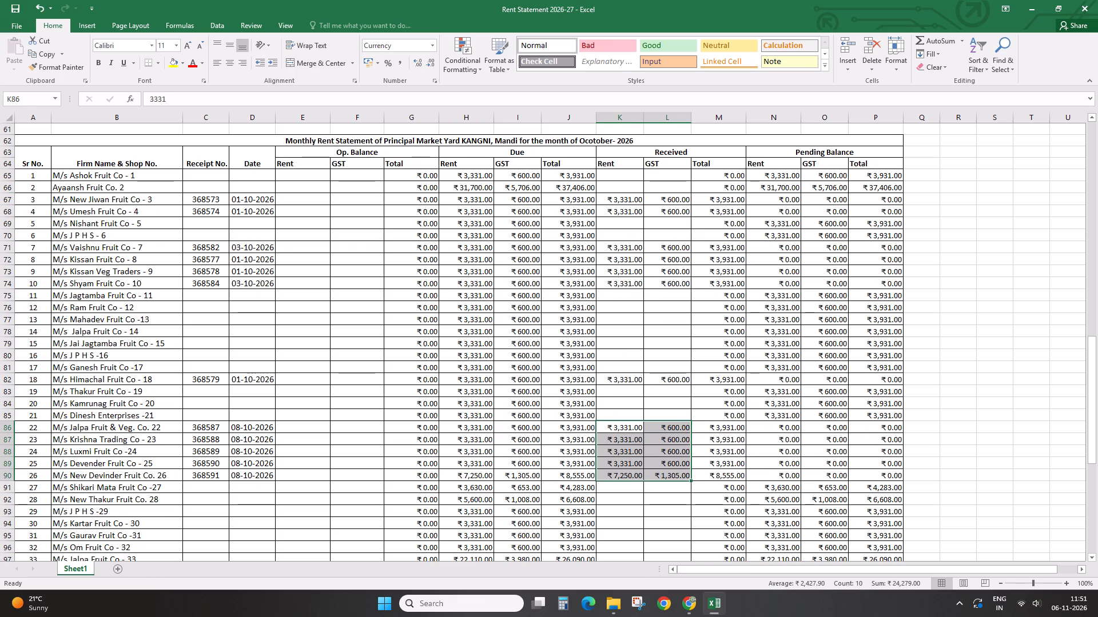
Enter receipt number 368592 and date 08-10-2026 for M/s Ganesh Fruit Co -17.
click(213, 368)
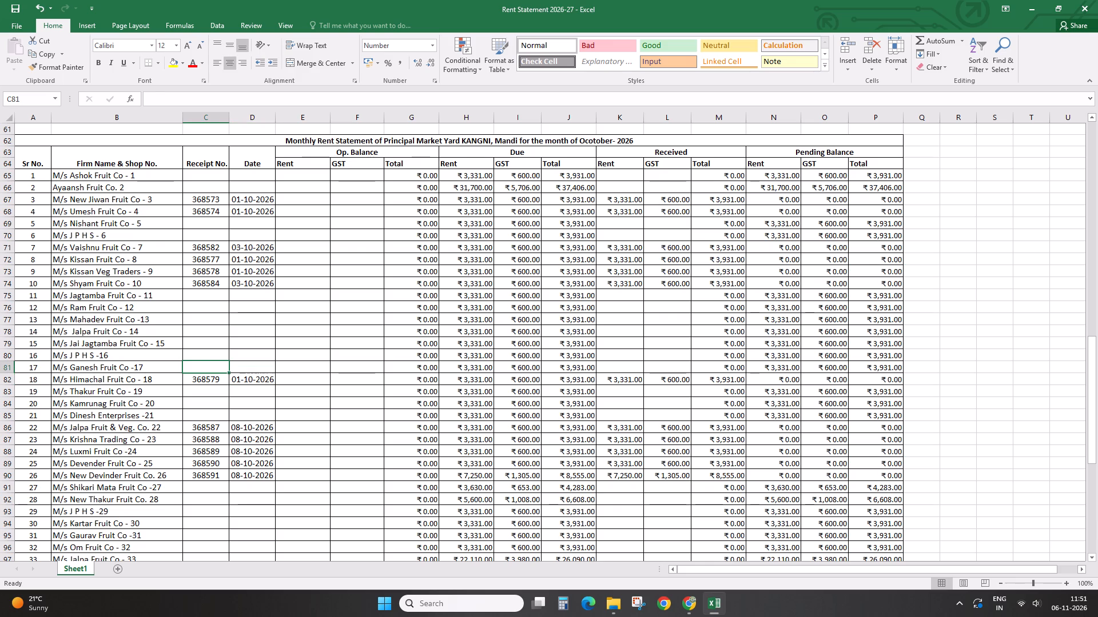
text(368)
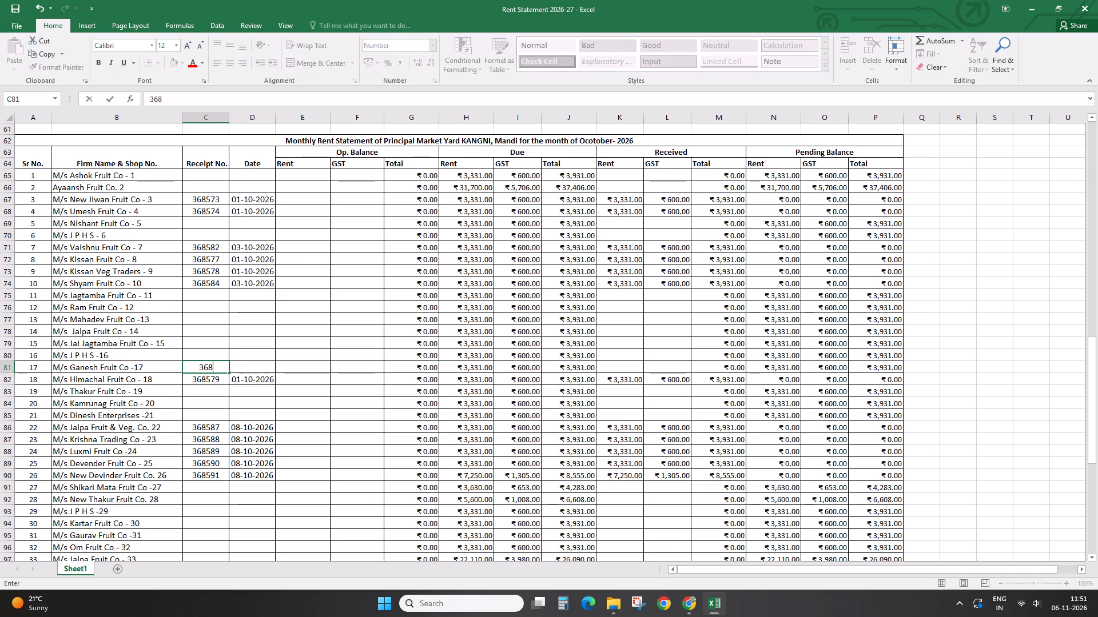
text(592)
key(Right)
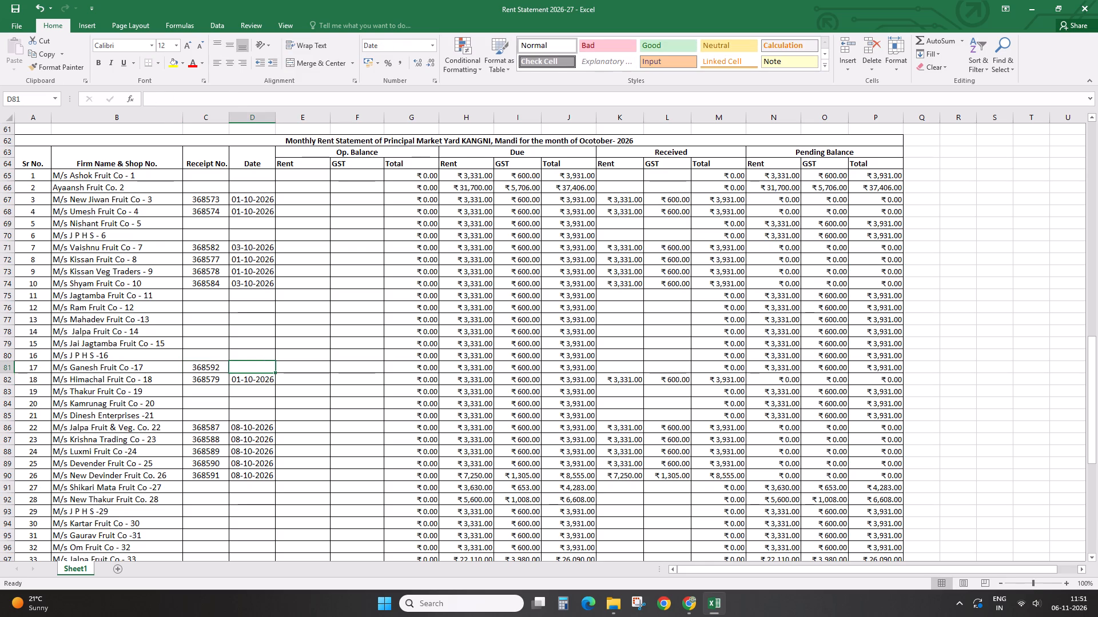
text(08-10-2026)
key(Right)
Enter received Rent 3331 and GST 600 for M/s Ganesh Fruit Co -17 and save the workbook.
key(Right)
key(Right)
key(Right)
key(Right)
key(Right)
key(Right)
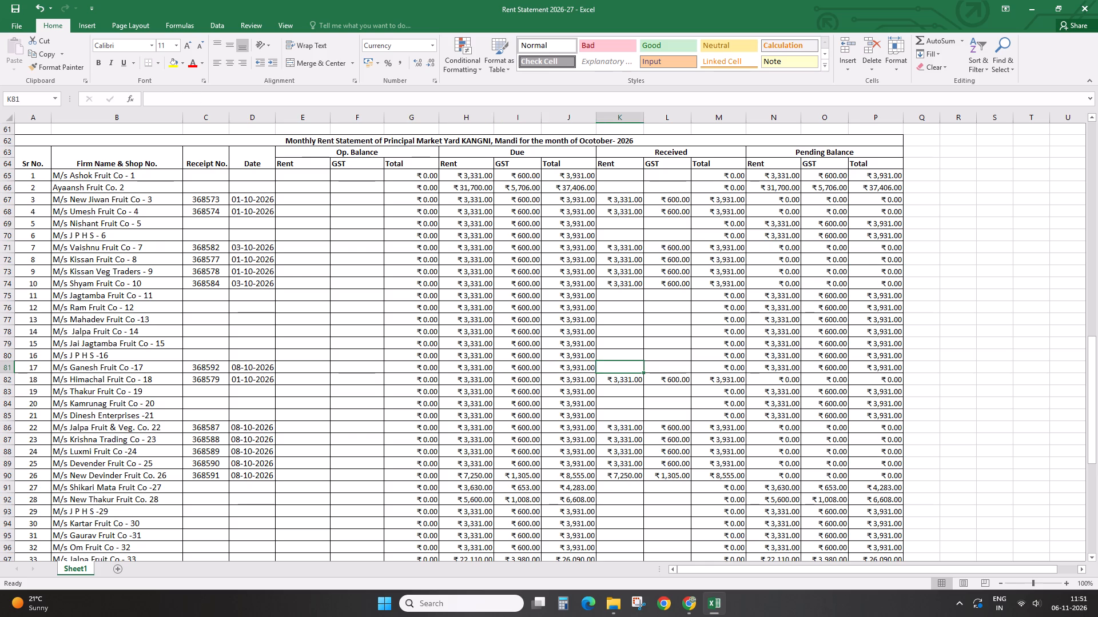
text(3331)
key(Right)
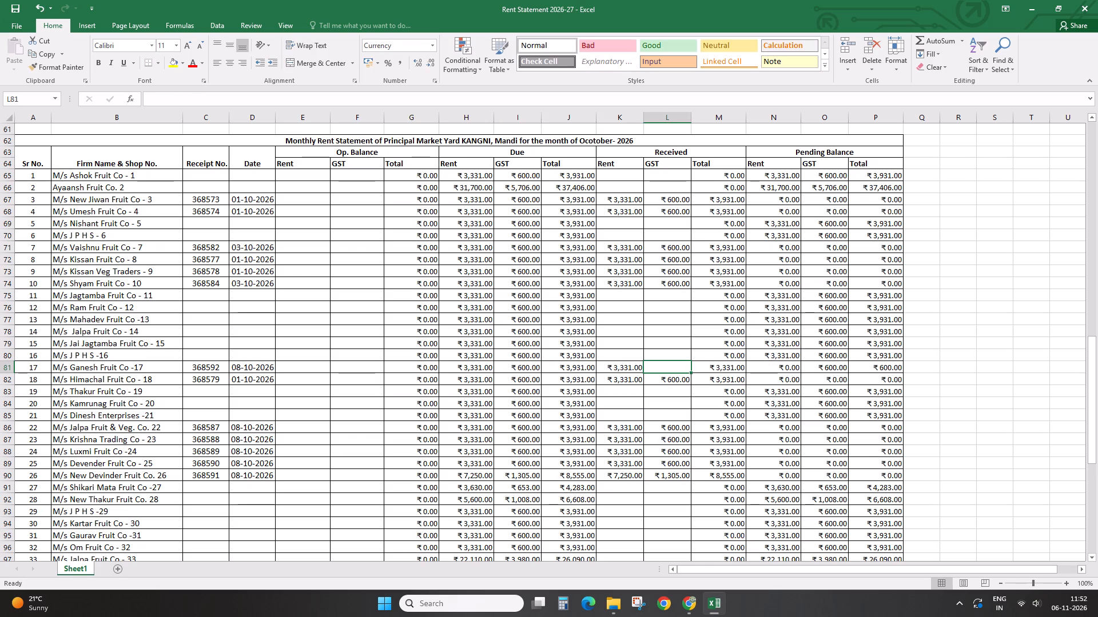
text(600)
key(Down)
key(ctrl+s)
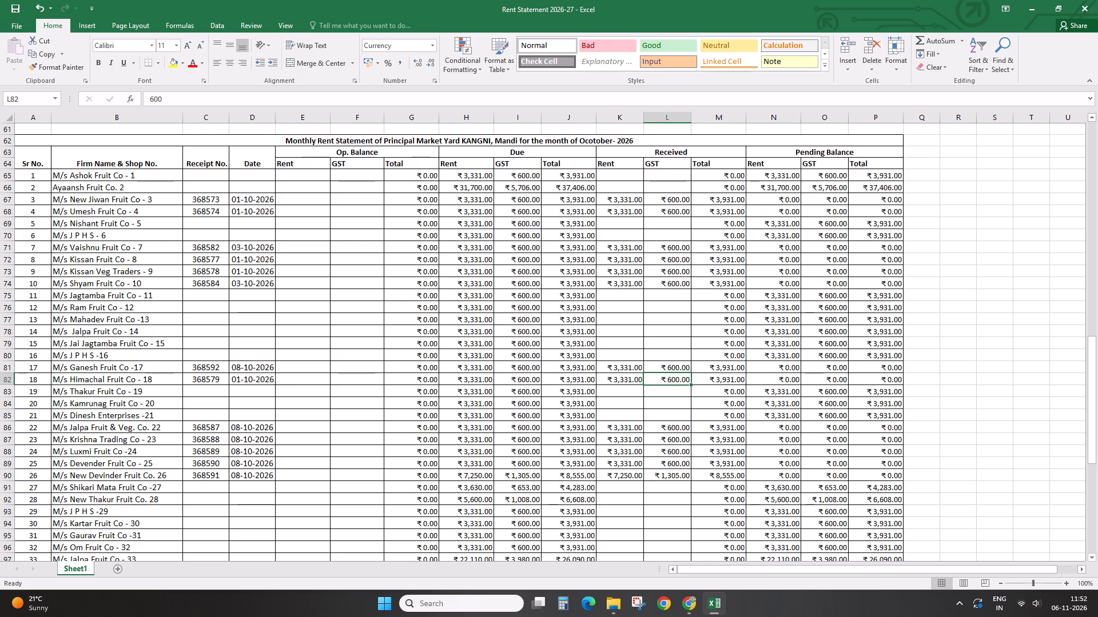
Enter receipt numbers 368593 for M/s Thakur Fruit Co - 19 and 368594 for M/s Kamrunag Fruit Co - 20.
click(201, 394)
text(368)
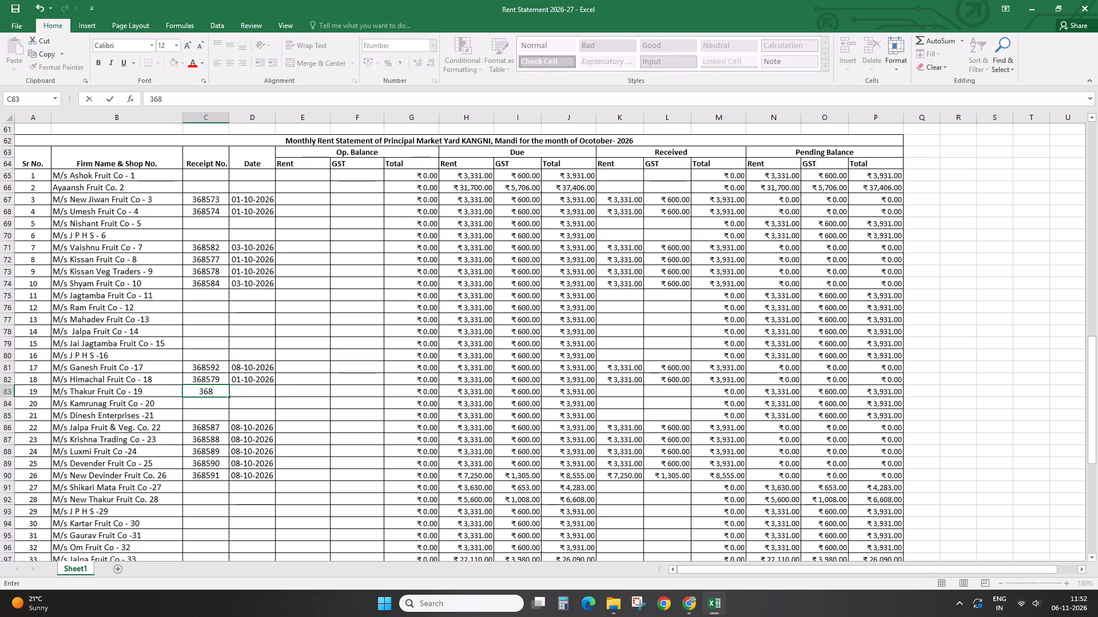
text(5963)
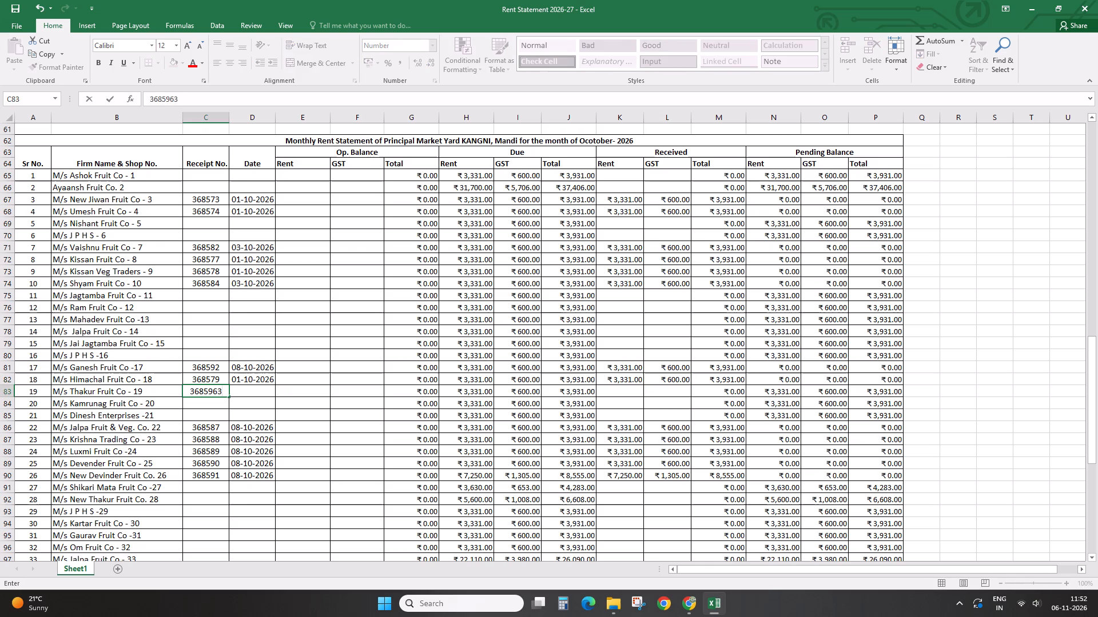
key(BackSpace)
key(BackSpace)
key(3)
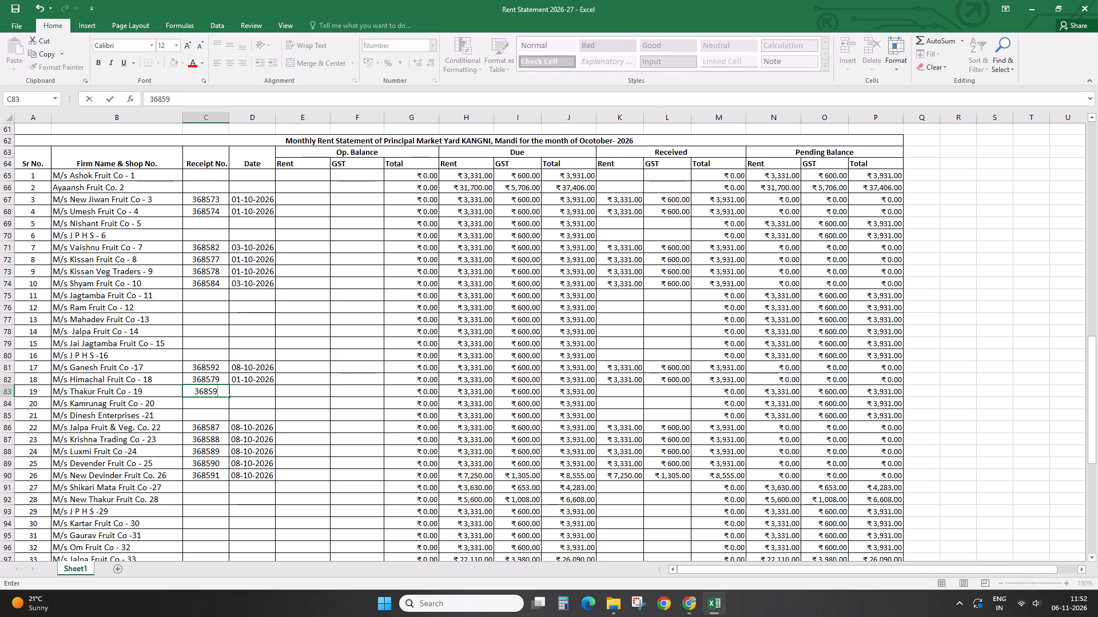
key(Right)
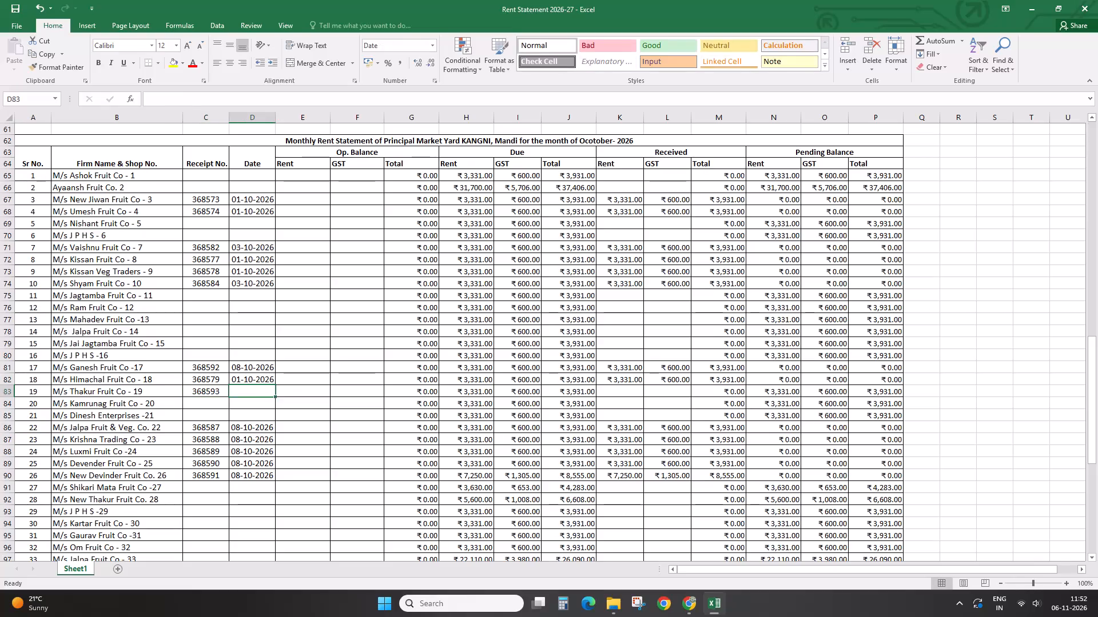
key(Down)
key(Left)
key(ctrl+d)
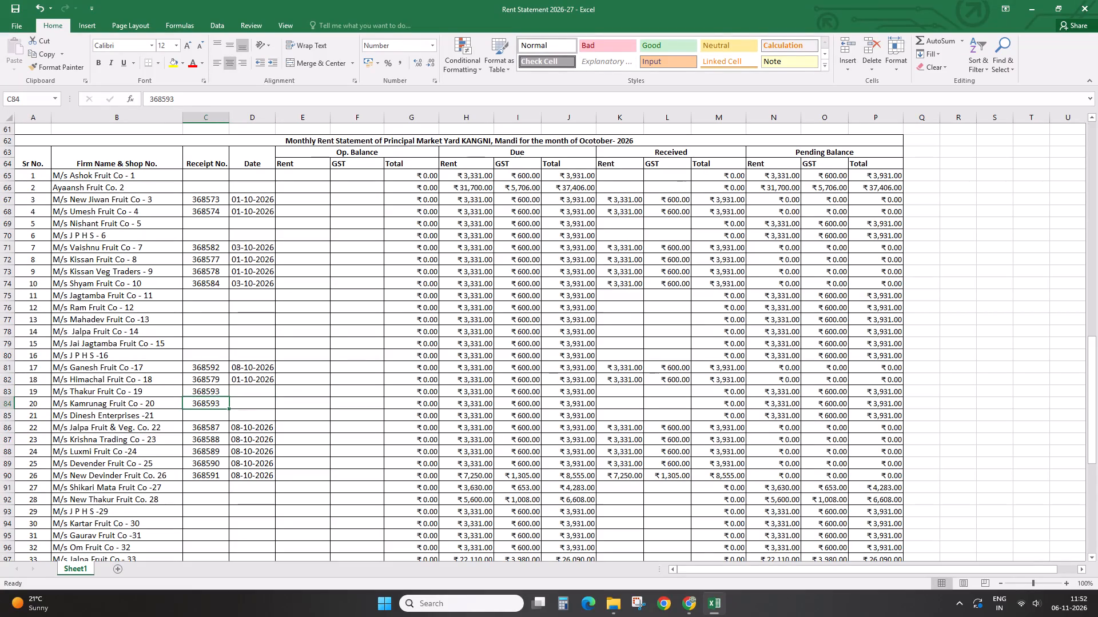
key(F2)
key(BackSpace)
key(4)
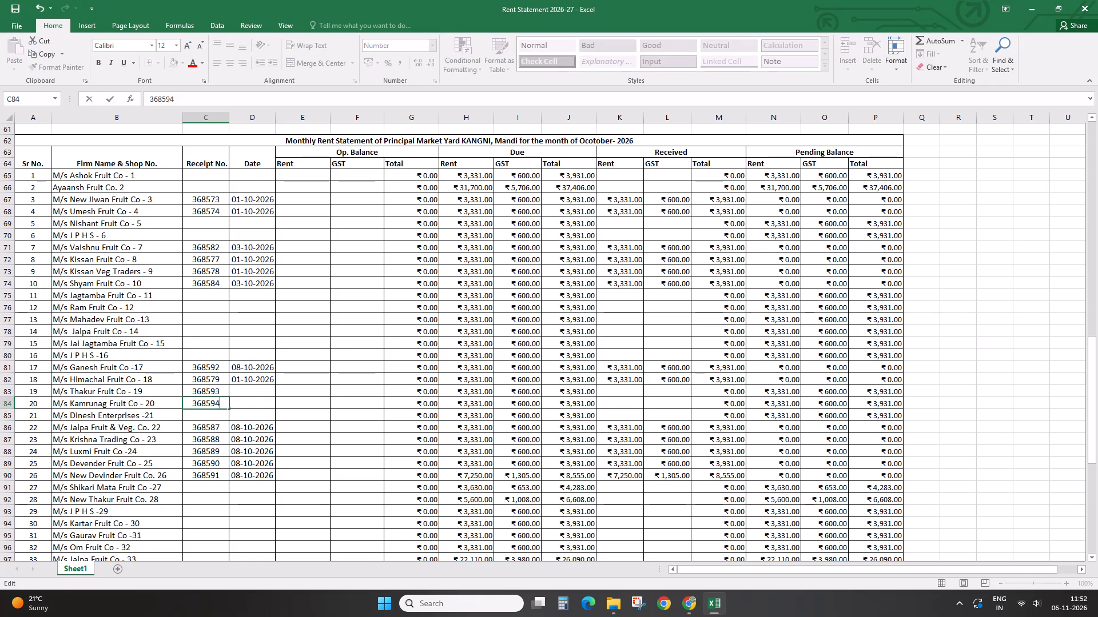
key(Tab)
Enter date 12-10-2026 for M/s Thakur Fruit Co - 19 and fill it down to M/s Kamrunag Fruit Co - 20.
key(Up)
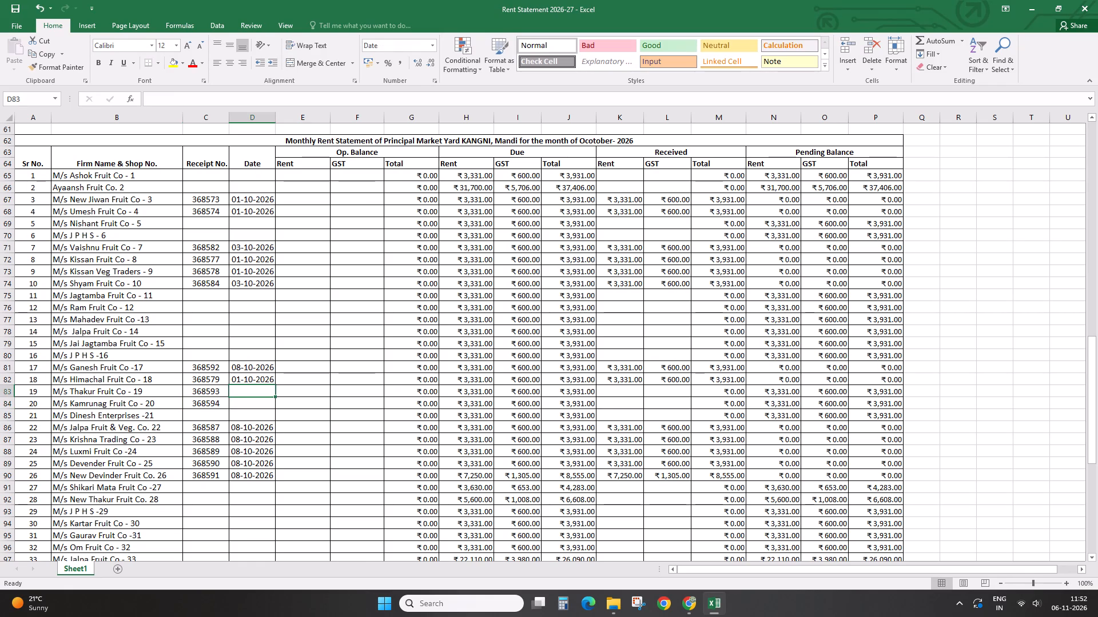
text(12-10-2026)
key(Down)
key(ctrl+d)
Fill the received Rent of 3331 down from Sr No. 18 to Sr No. 19 and 20.
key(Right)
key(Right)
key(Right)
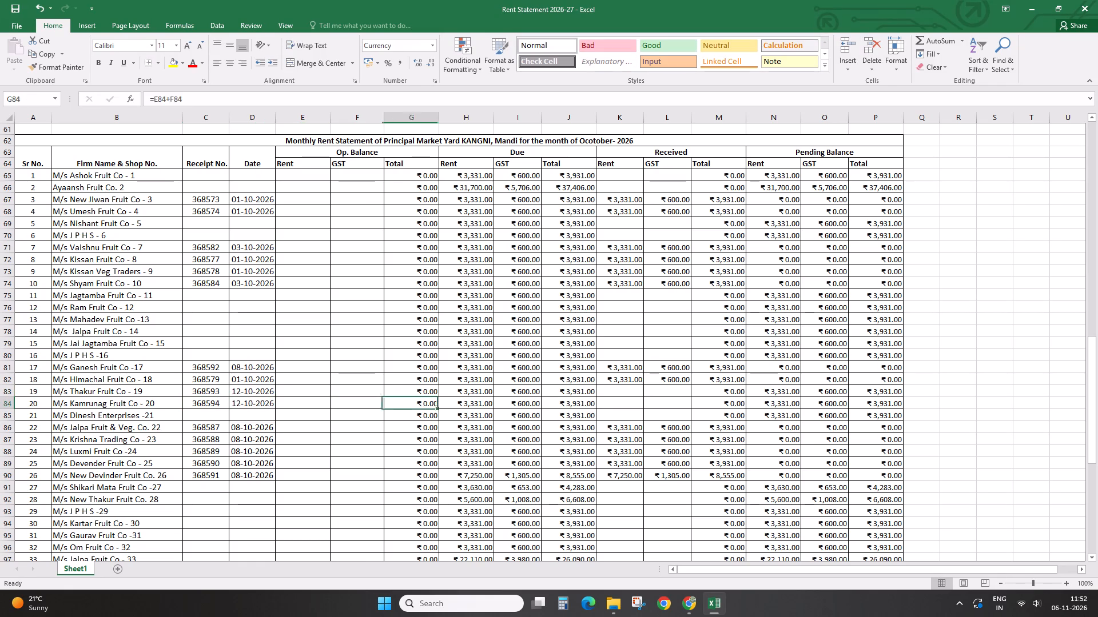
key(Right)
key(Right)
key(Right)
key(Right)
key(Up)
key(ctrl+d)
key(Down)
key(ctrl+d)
Fill the received GST of 600 down from Sr No. 18 to Sr No. 19 and 20.
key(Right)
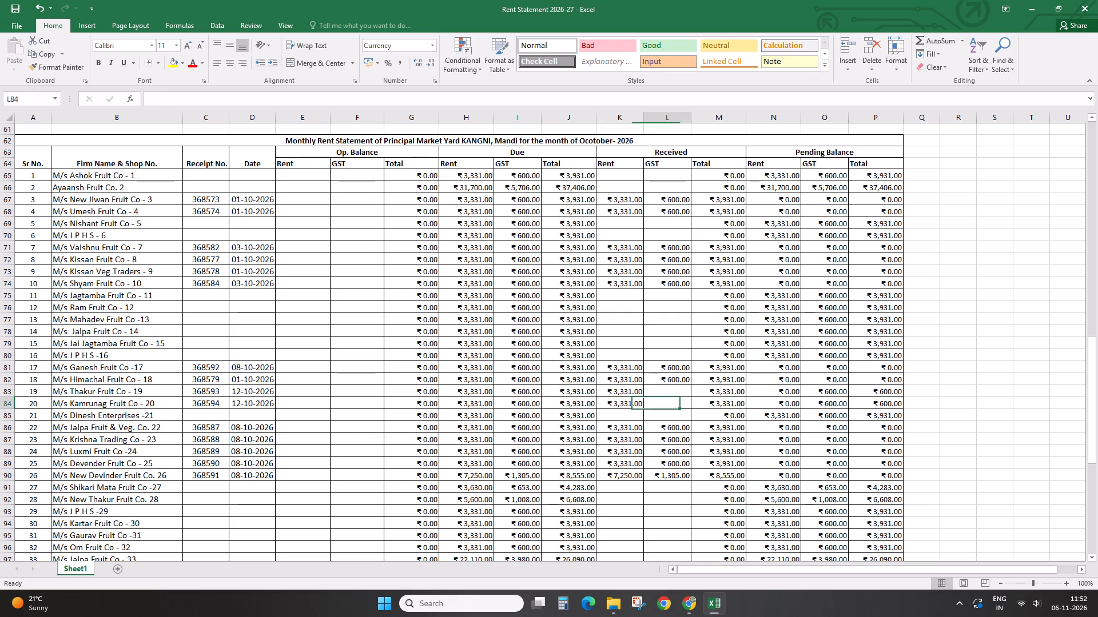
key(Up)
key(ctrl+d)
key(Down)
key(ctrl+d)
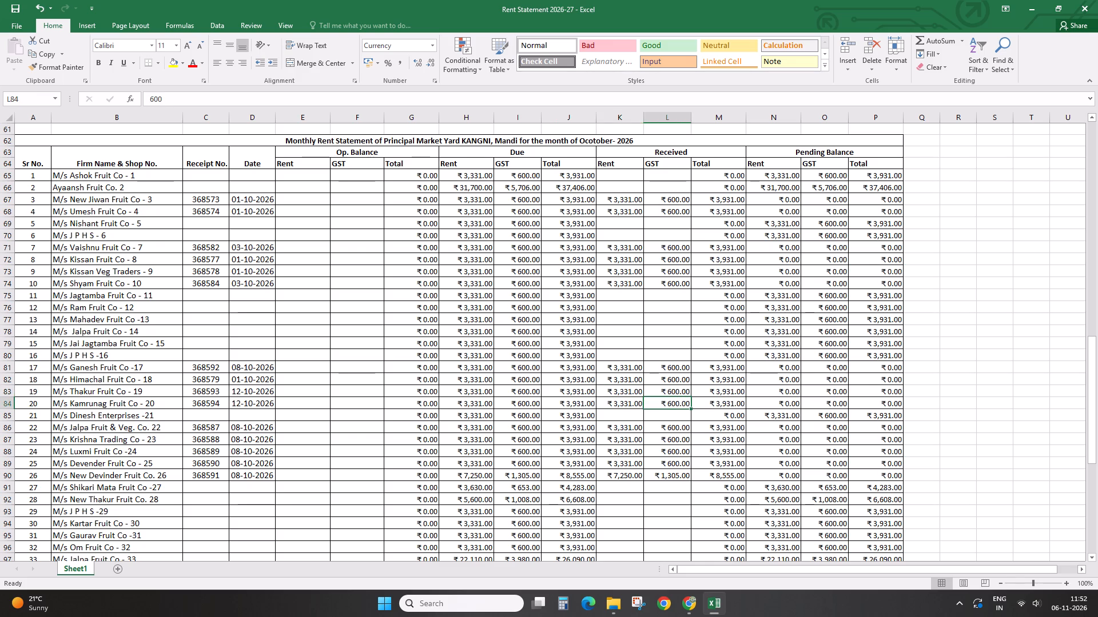
Enter receipt numbers 368595 for M/s Shikari Mata Fruit Co -27 and 368596 for M/s New Thakur Fruit Co. 28.
click(207, 487)
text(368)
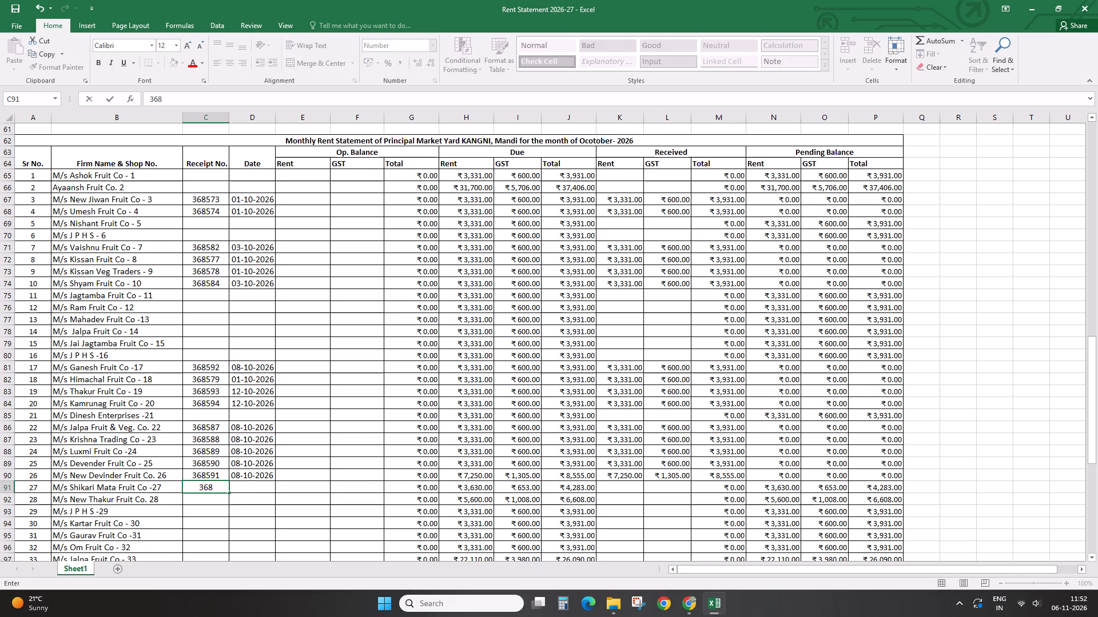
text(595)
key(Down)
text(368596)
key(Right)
Enter date 12-10-2026 for M/s Shikari Mata Fruit Co -27.
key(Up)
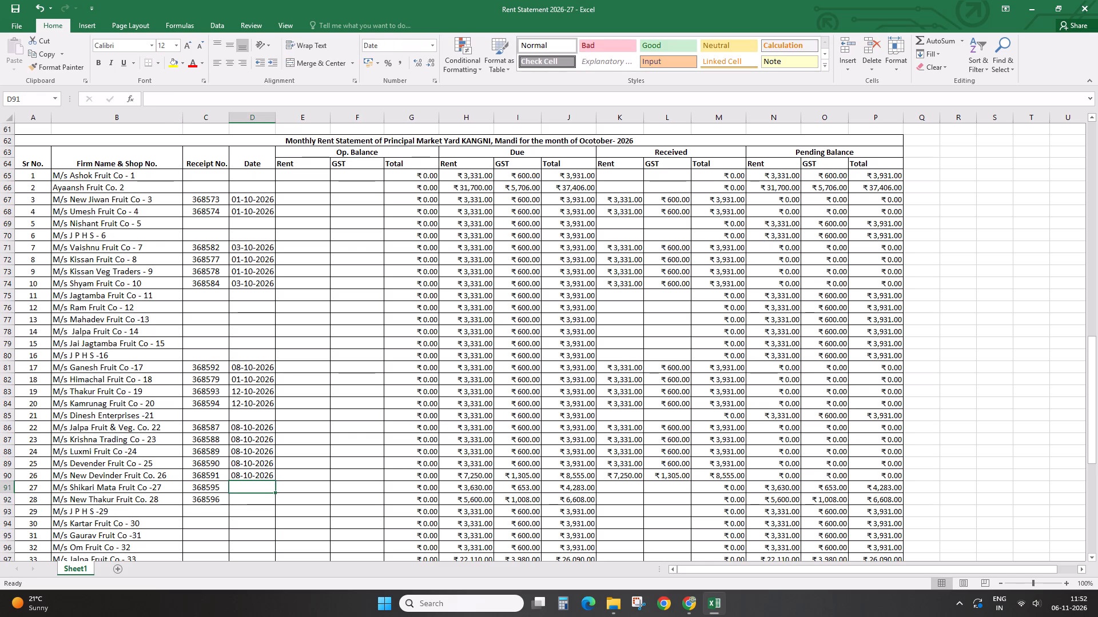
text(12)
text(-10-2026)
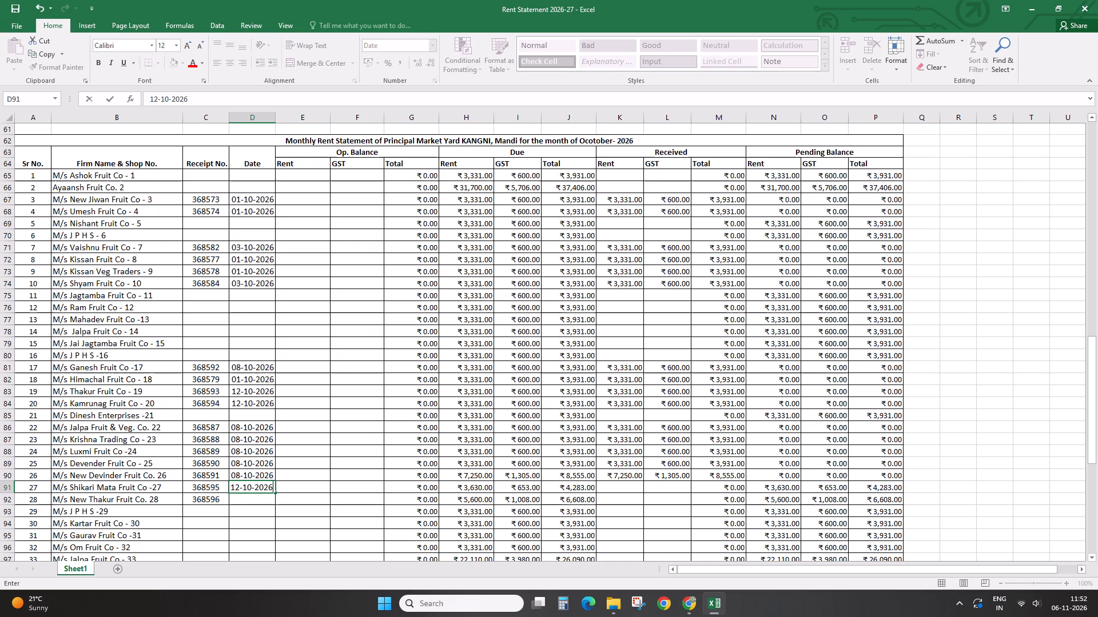
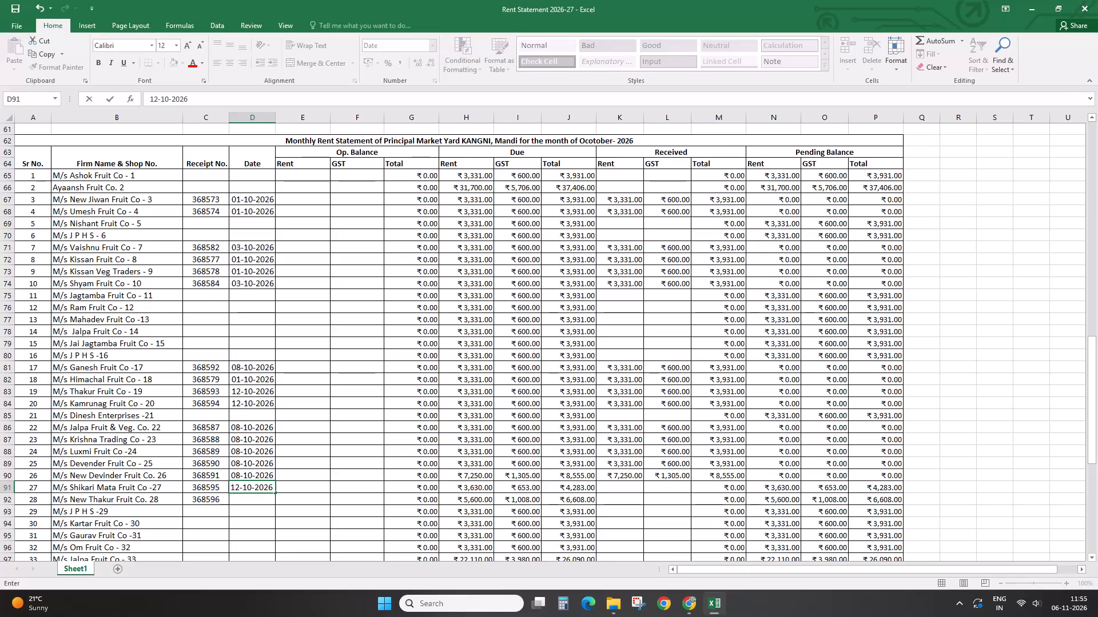
Fill the date 12-10-2026 down from M/s Shikari Mata Fruit Co -27 to M/s New Thakur Fruit Co. 28.
click(247, 499)
key(ctrl+d)
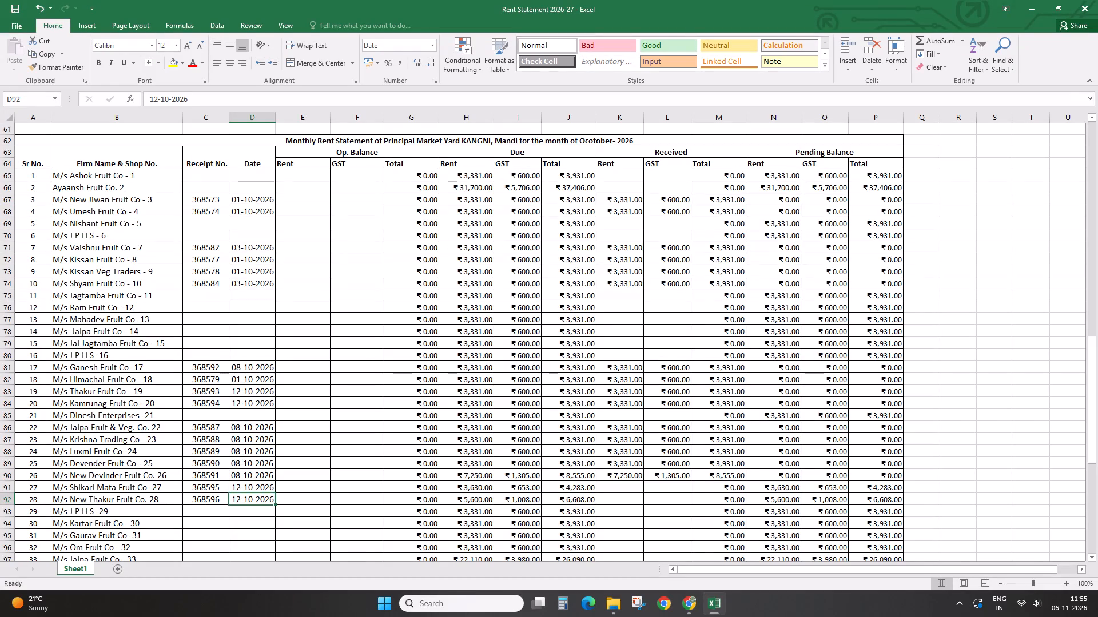
Copy the due Rent and GST of Sr No. 27 and 28 into their Received Rent and GST cells.
click(608, 487)
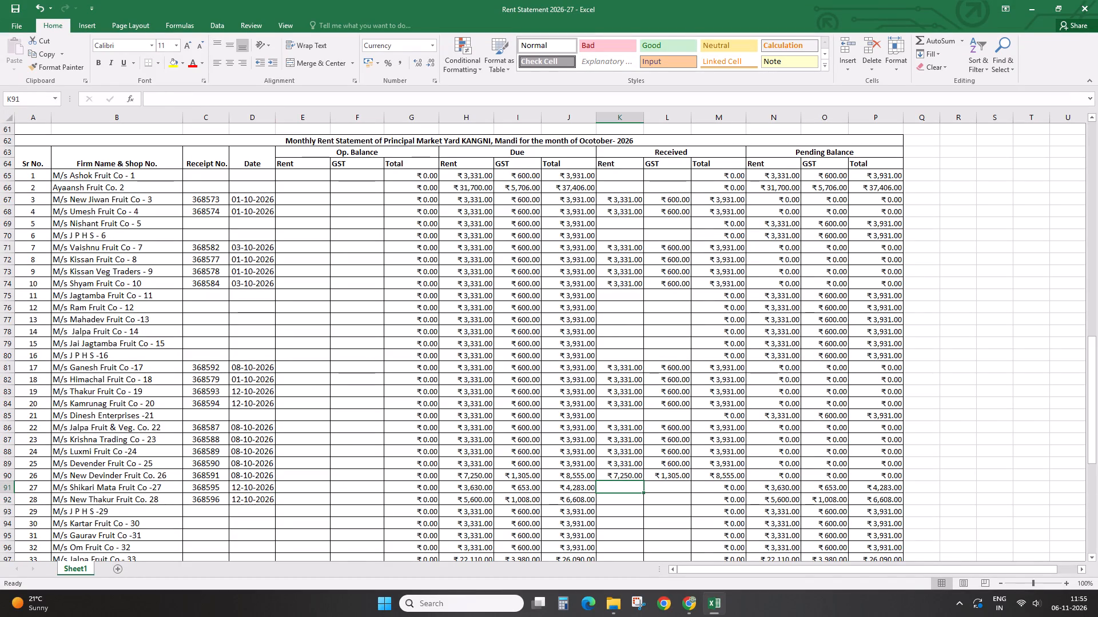
drag(479, 484, 511, 497)
key(ctrl+c)
click(621, 486)
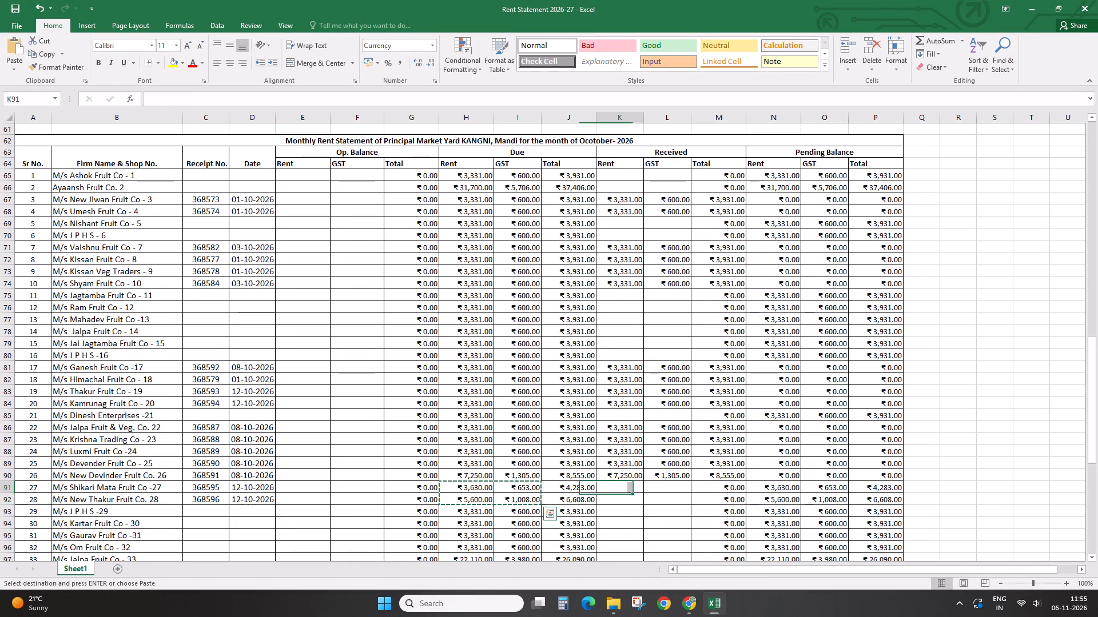
right_click(621, 486)
click(660, 298)
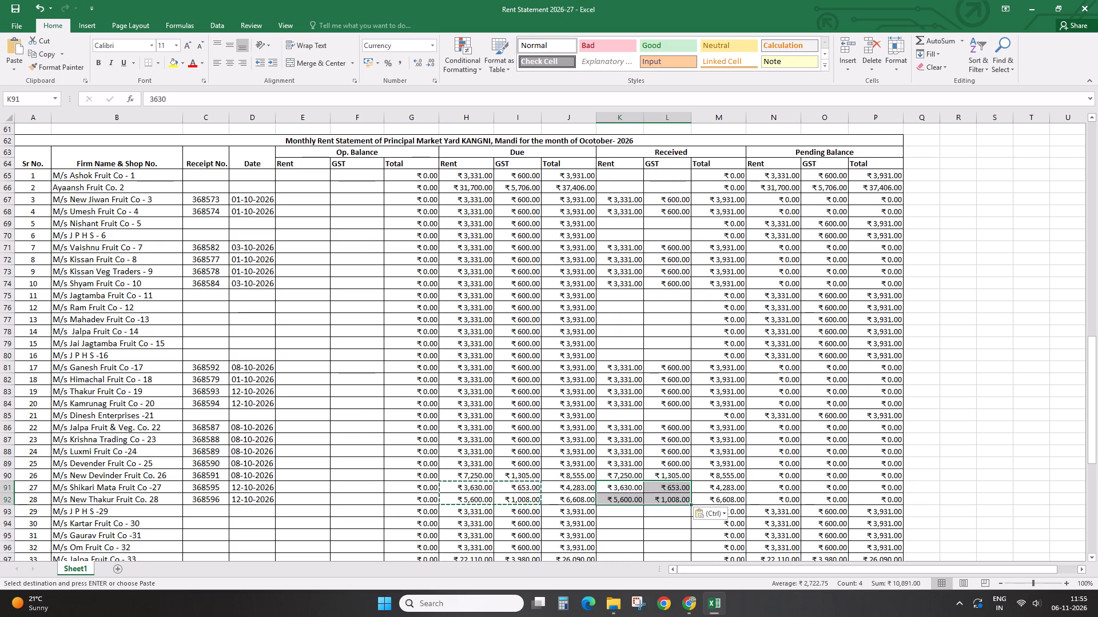
Save the workbook.
click(997, 395)
click(8, 5)
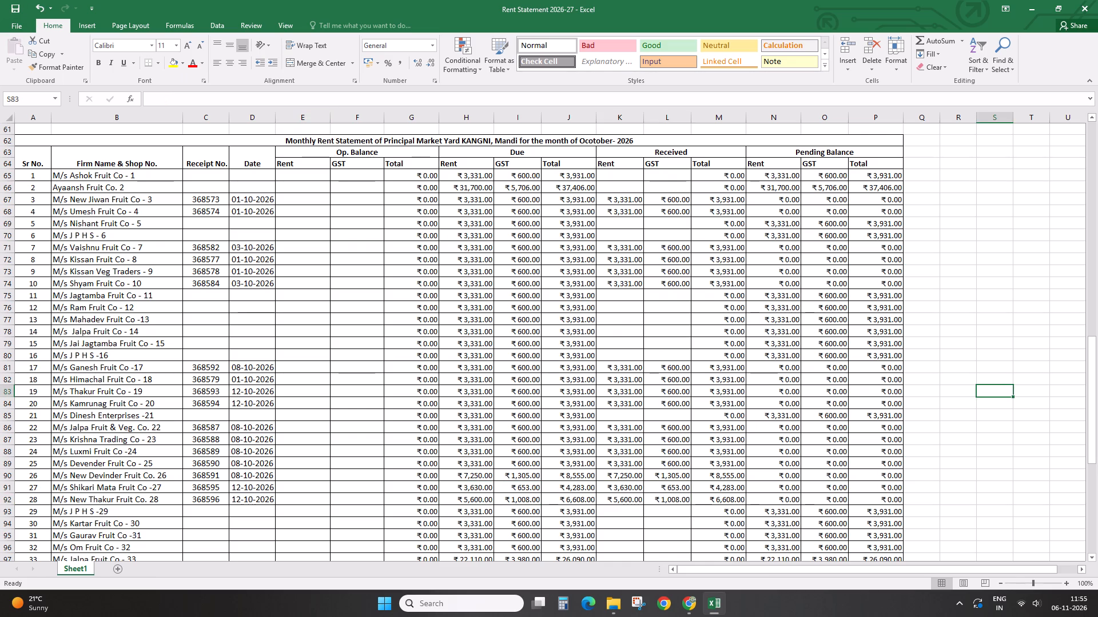
Enter receipt number 368597 and date 21-10-2026 for M/s Jai Jagtamba Fruit Co - 15, ending at its Received Rent cell.
click(216, 341)
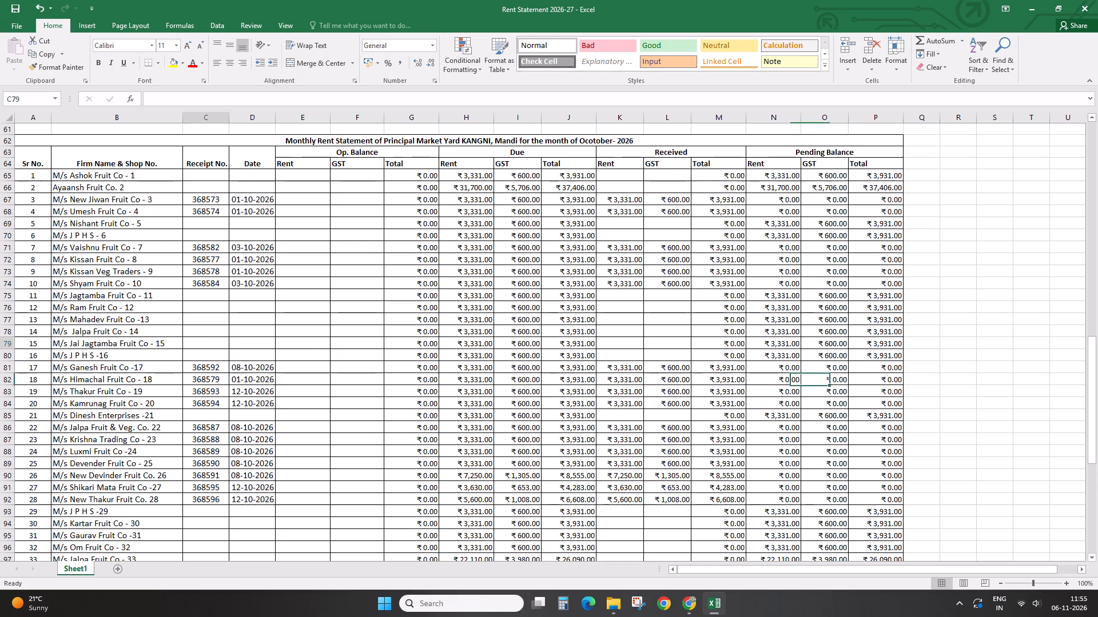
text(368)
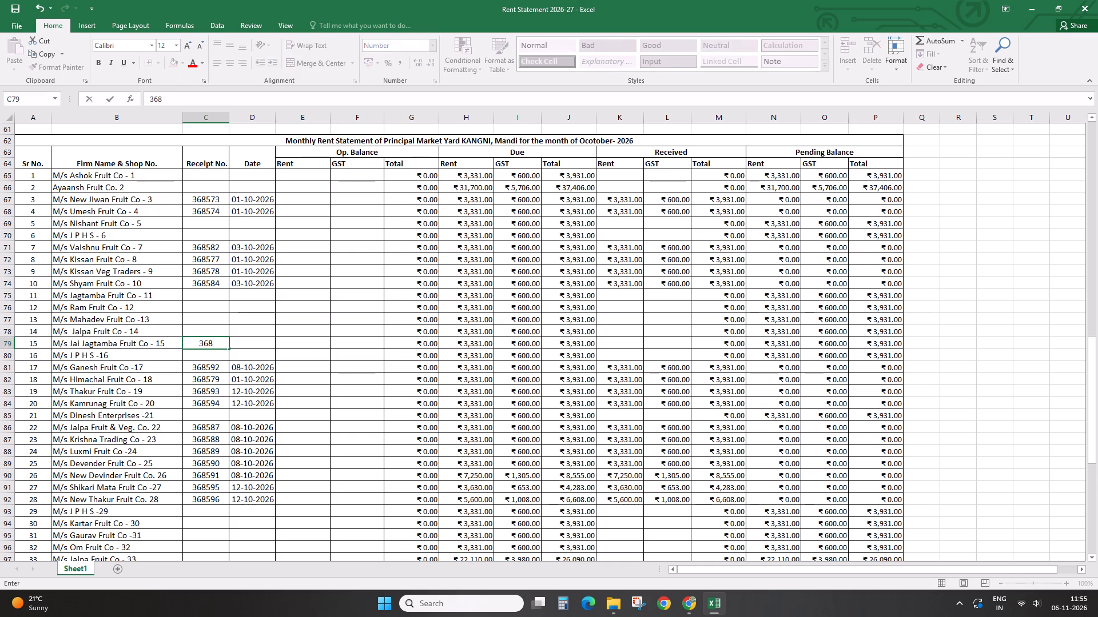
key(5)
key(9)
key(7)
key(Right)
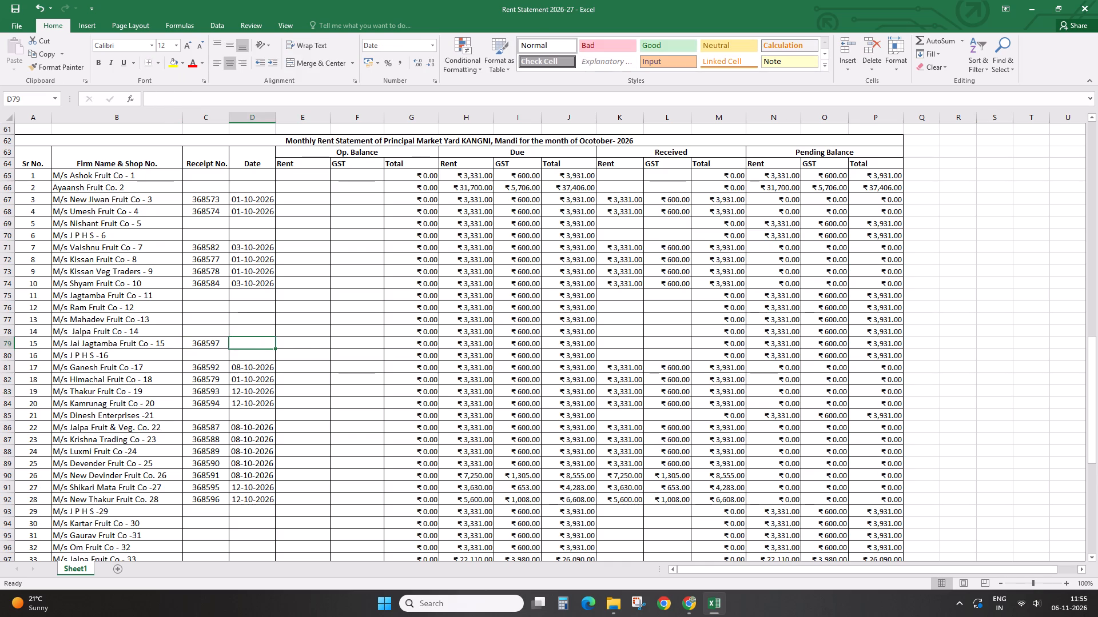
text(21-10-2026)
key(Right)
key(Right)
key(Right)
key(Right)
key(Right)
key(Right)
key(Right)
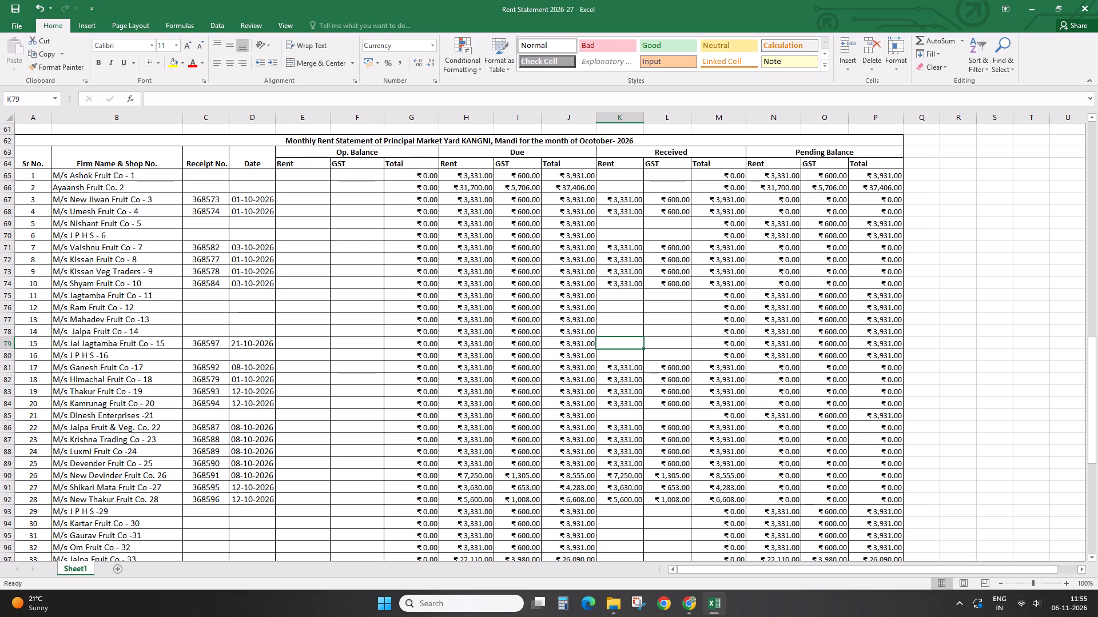
Check the sum of the due totals for Sr No. 11 to 16.
drag(566, 296, 564, 315)
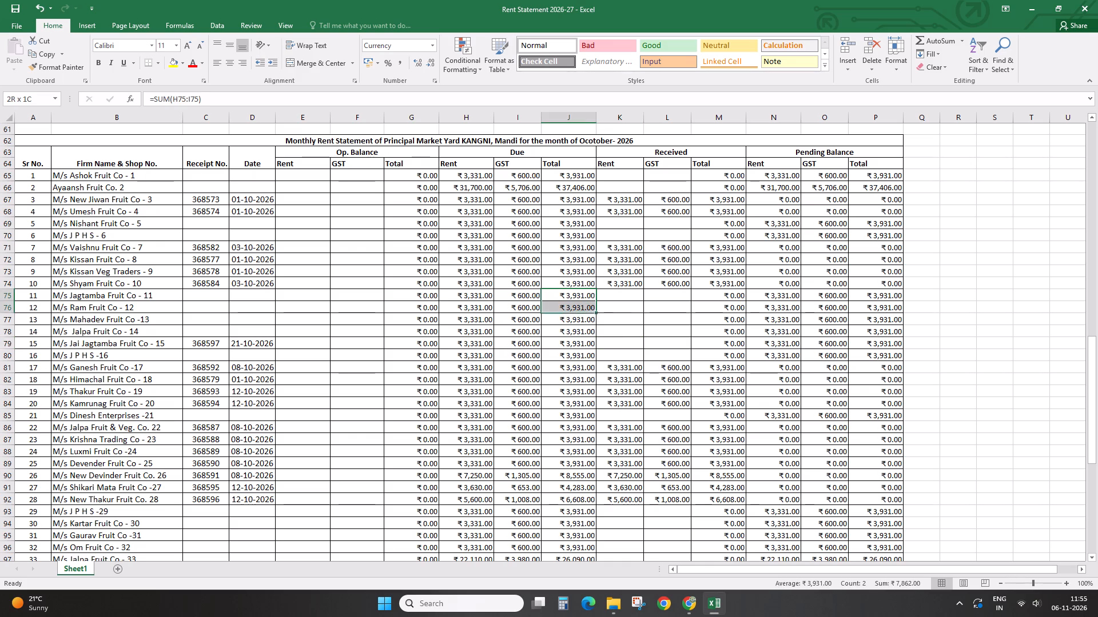
drag(564, 315, 565, 362)
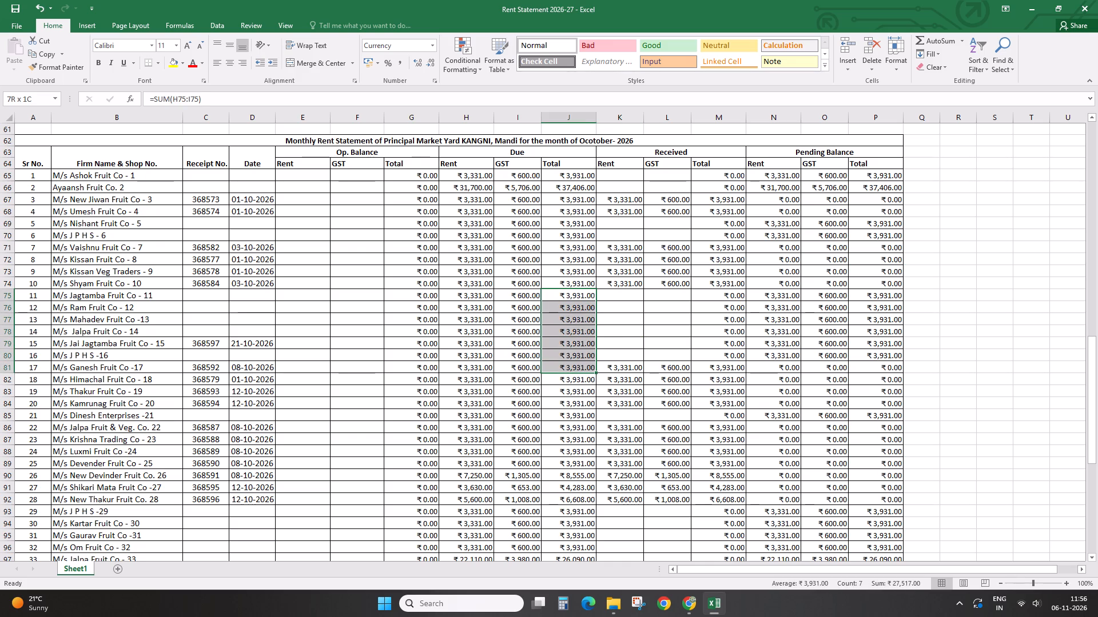
drag(565, 362, 564, 356)
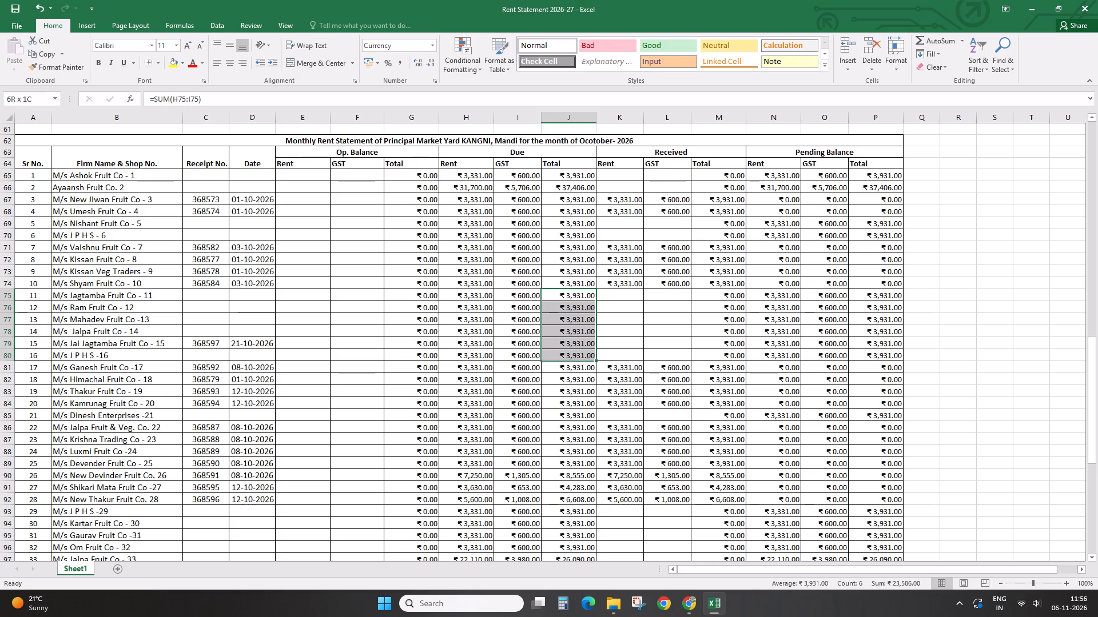
drag(564, 356, 564, 356)
Enter 25728 in R85 and 18 in S85, outside the statement, for a side calculation.
click(947, 416)
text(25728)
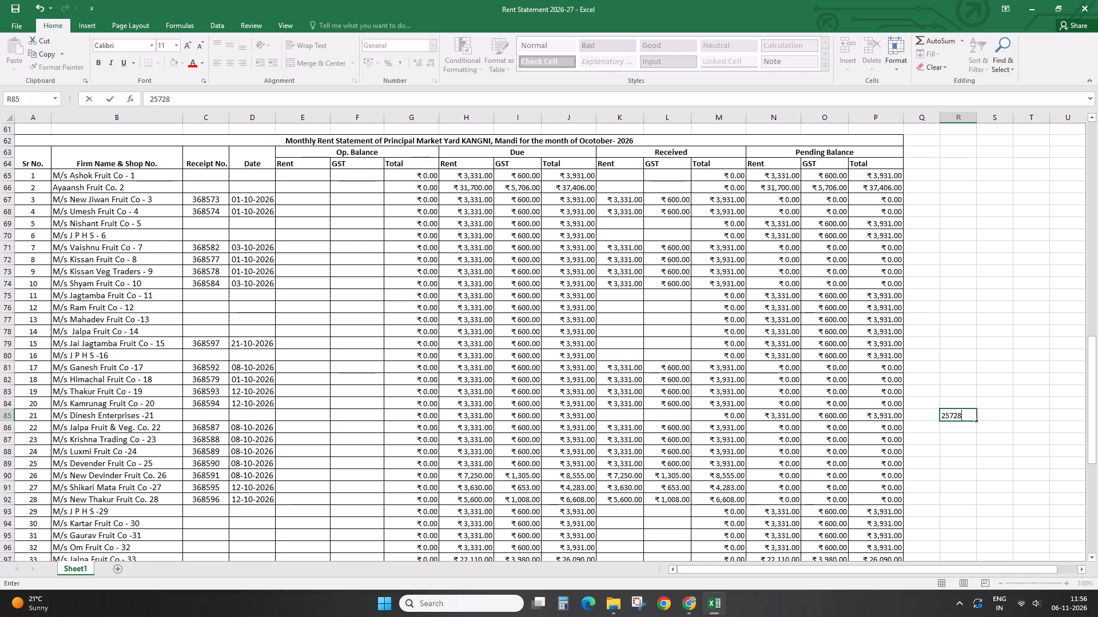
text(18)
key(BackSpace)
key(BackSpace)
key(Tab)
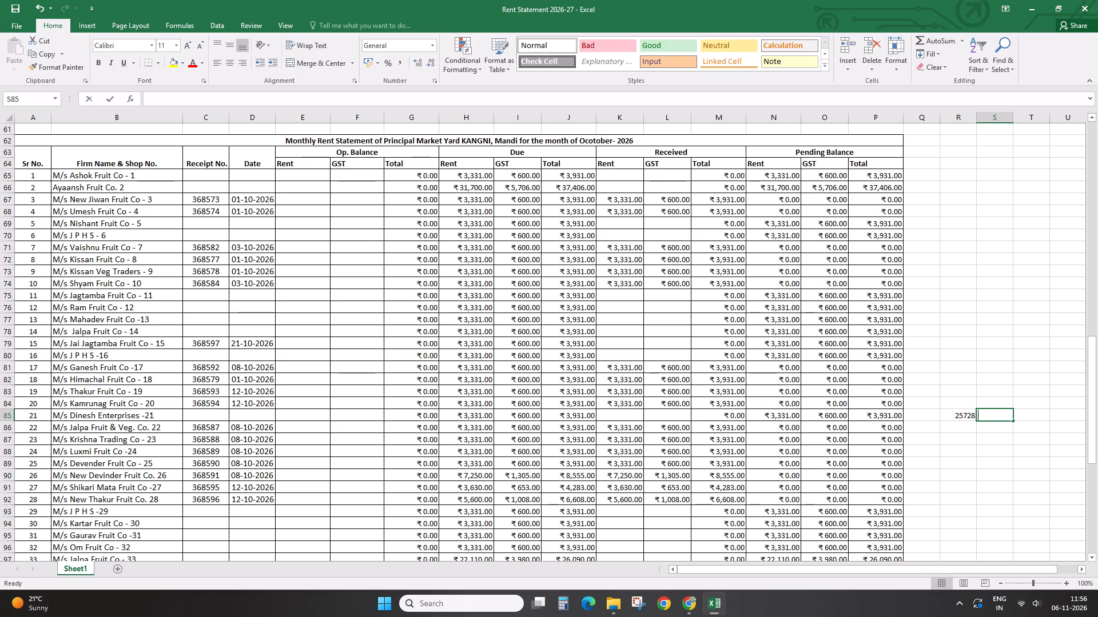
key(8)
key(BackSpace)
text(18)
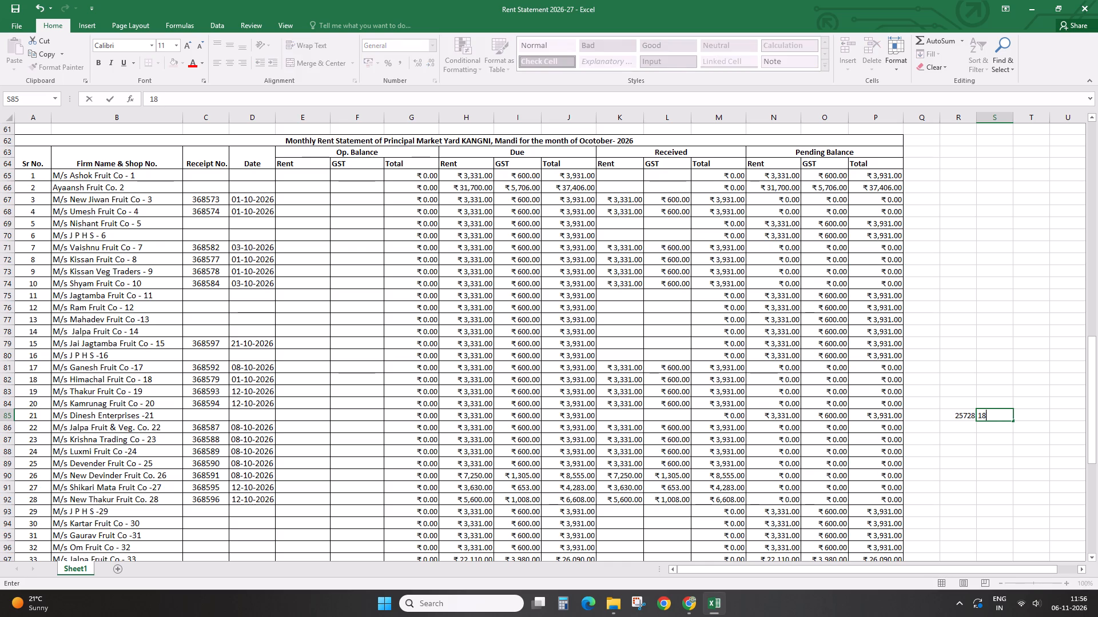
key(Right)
Enter the formula =(R85*S85) in T85.
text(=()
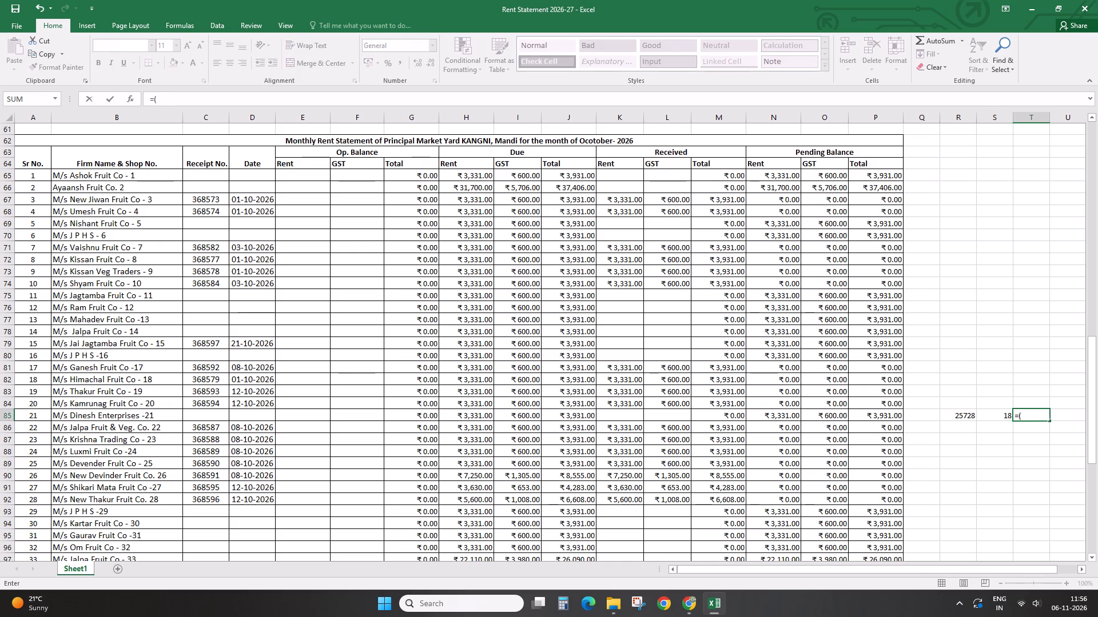
click(947, 416)
key(shift+asterisk)
click(997, 415)
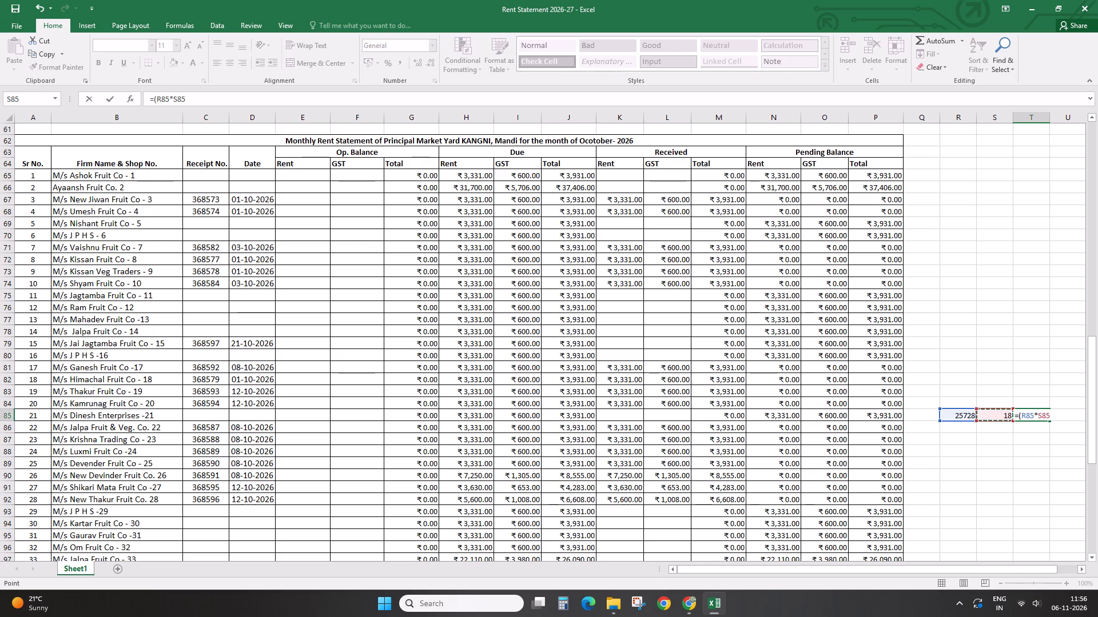
key(shift+parenright)
key(Return)
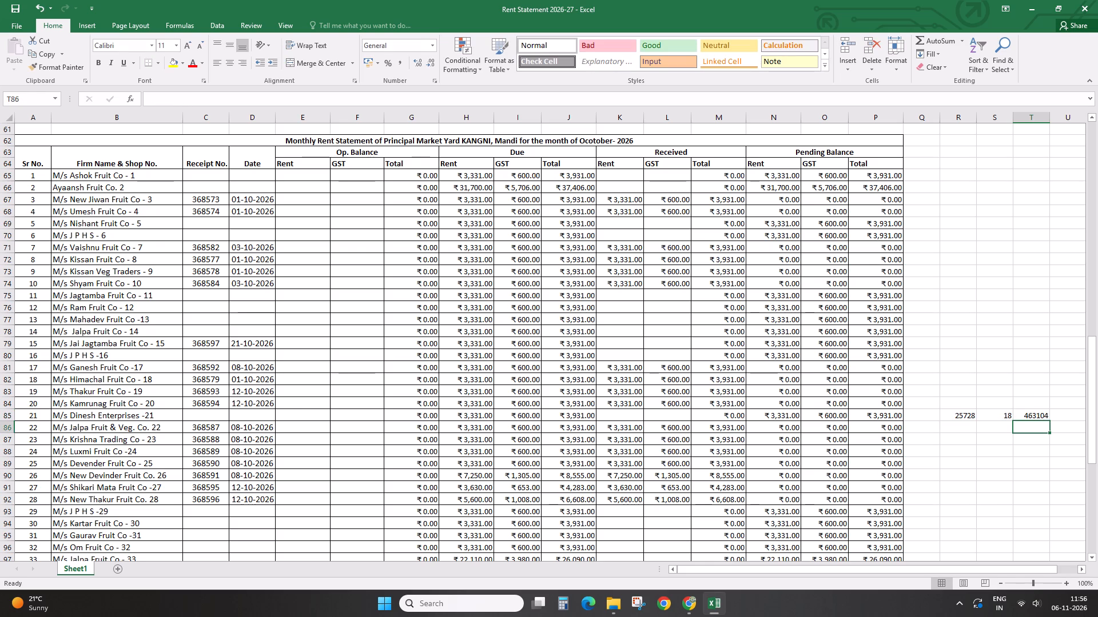
Change the rate in S85 to 18%.
double_click(1009, 416)
click(1010, 416)
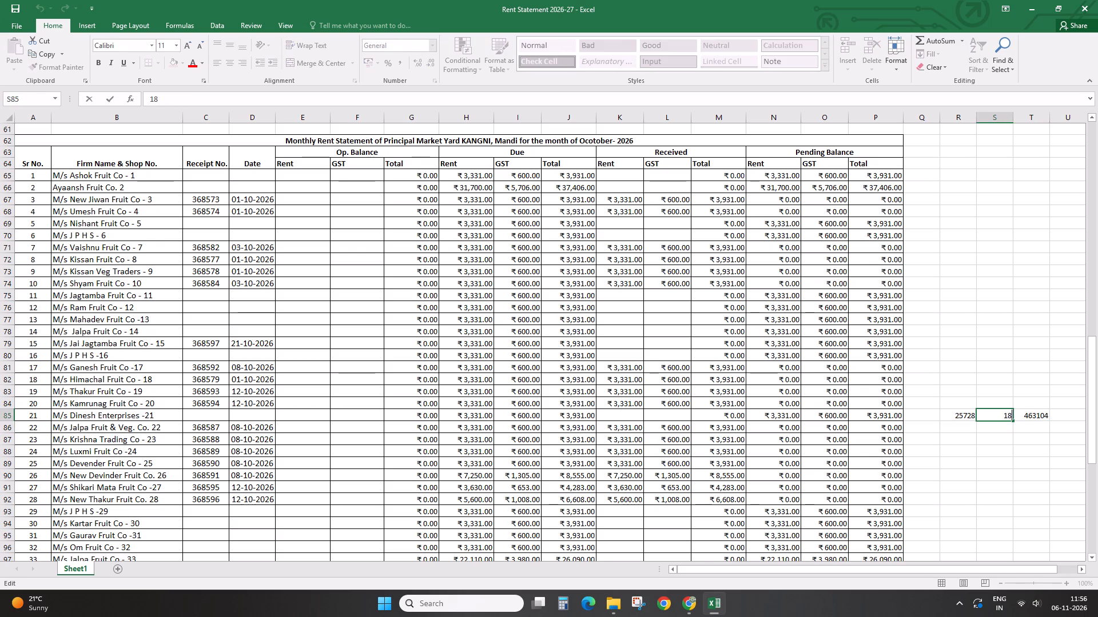
key(5)
key(BackSpace)
key(shift+percent)
key(Return)
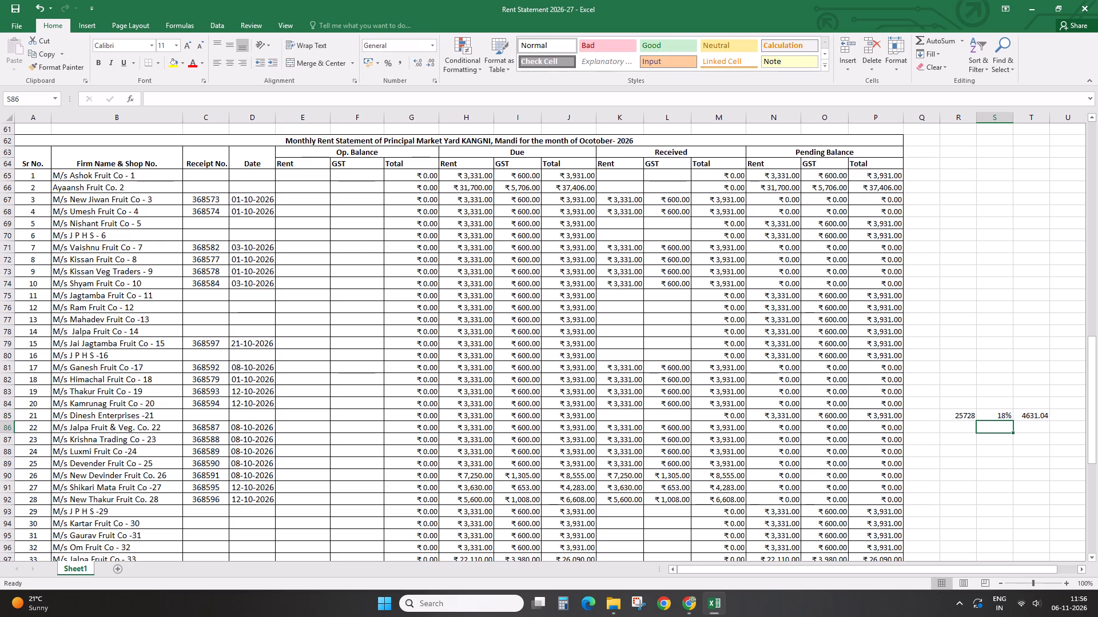
Enter the formula =(R85-T85) in R86 to subtract the calculated GST from the amount.
click(965, 425)
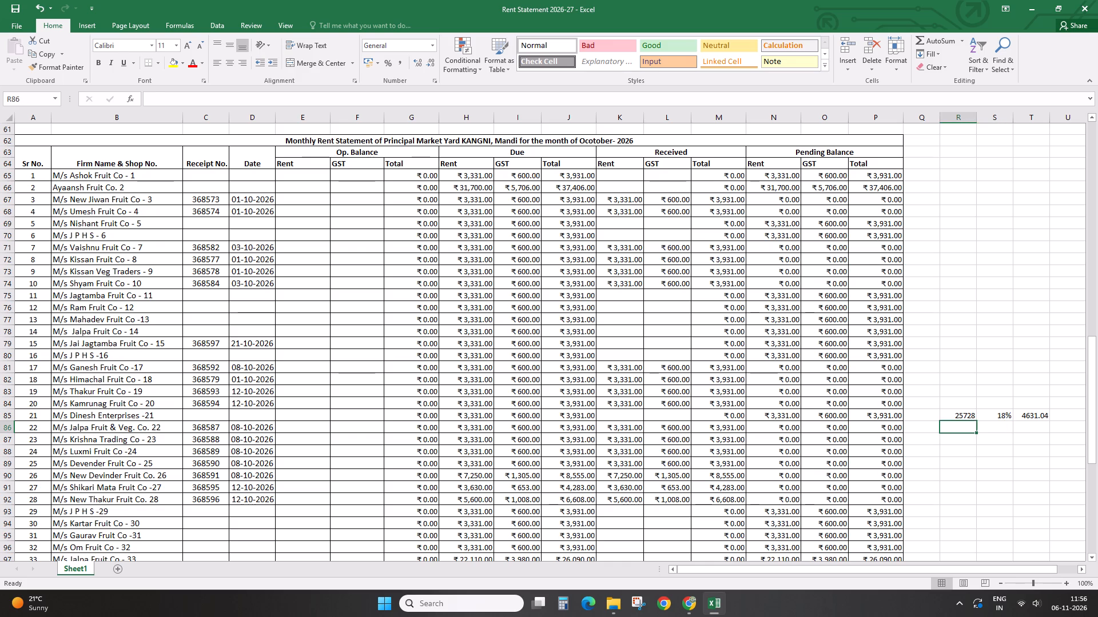
text(=()
click(961, 416)
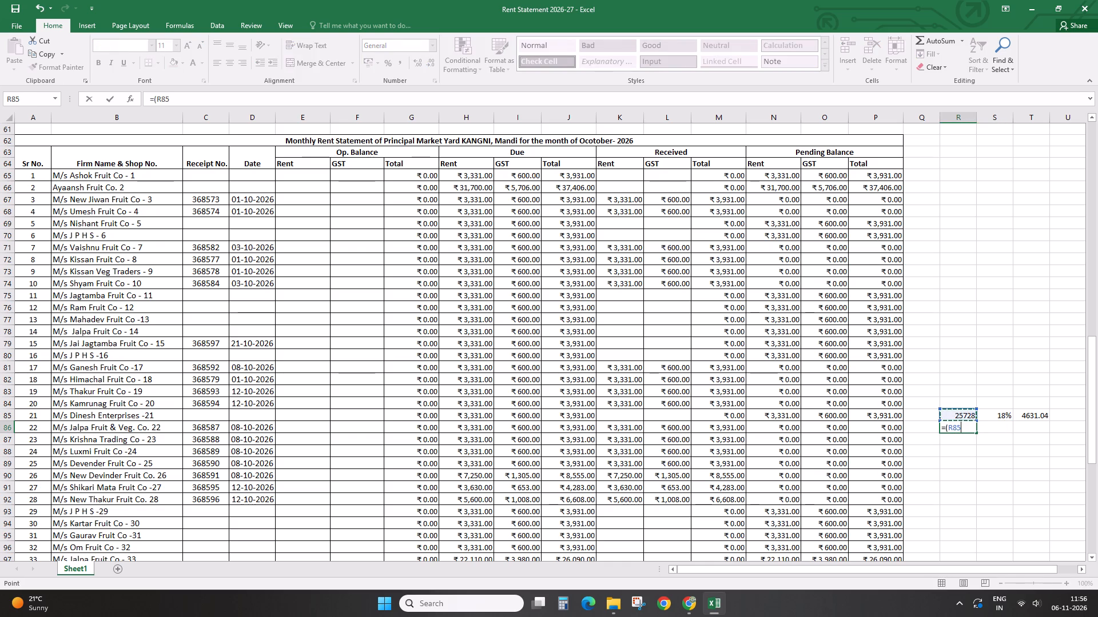
key(minus)
click(1020, 417)
key(shift+parenright)
key(Return)
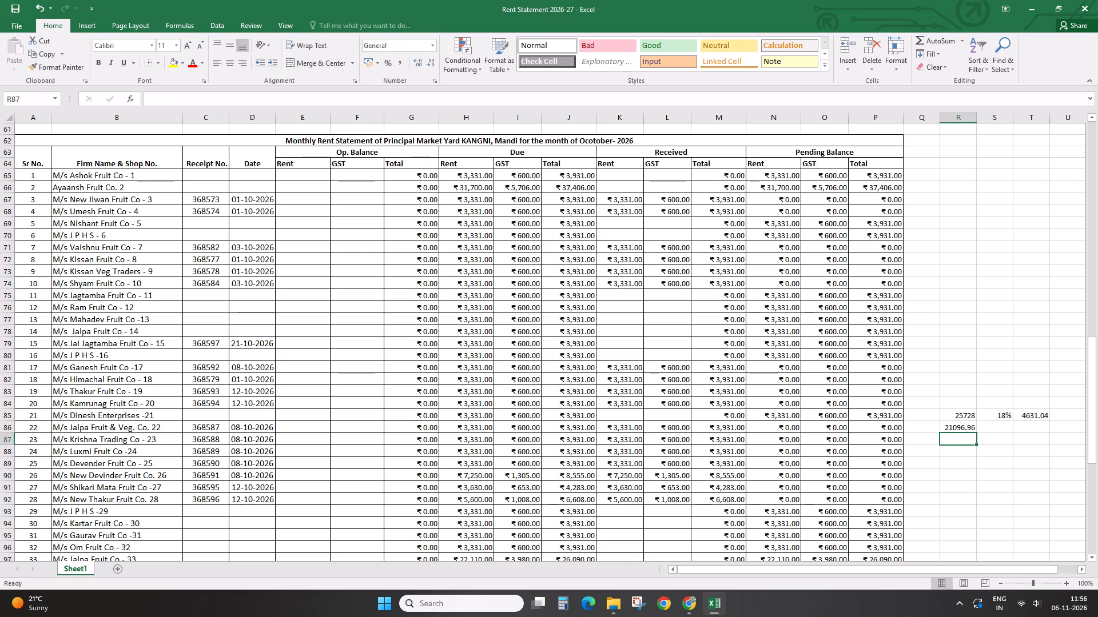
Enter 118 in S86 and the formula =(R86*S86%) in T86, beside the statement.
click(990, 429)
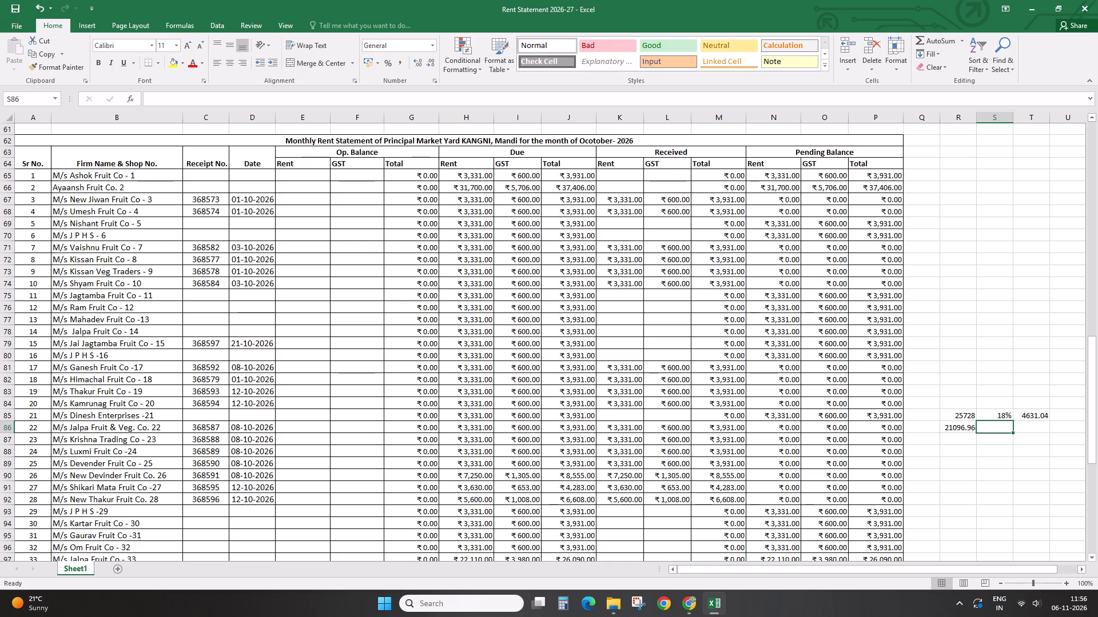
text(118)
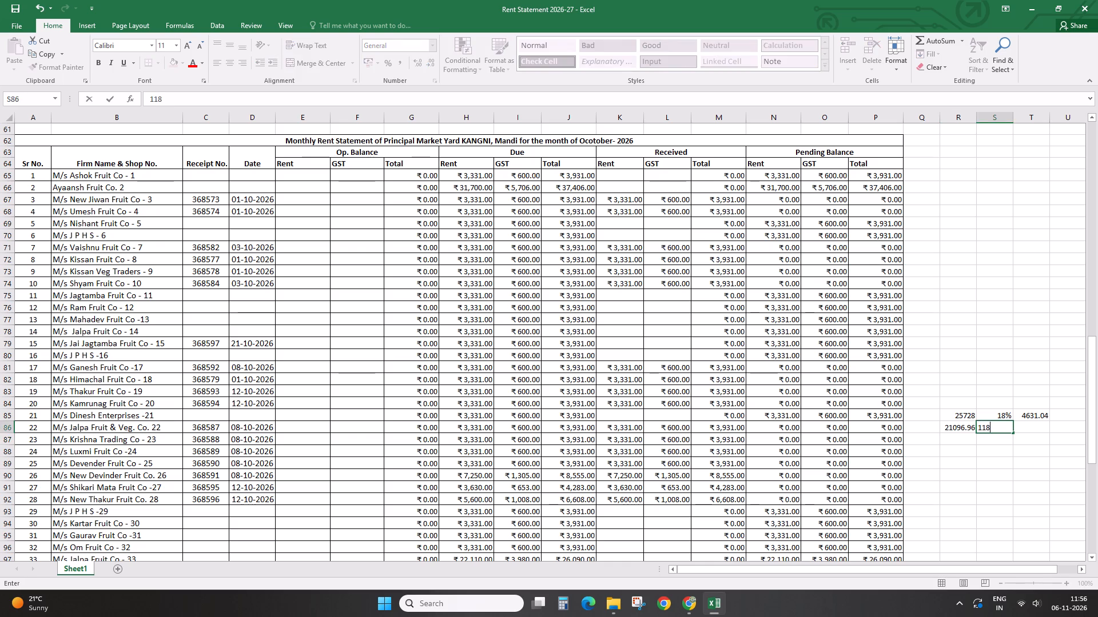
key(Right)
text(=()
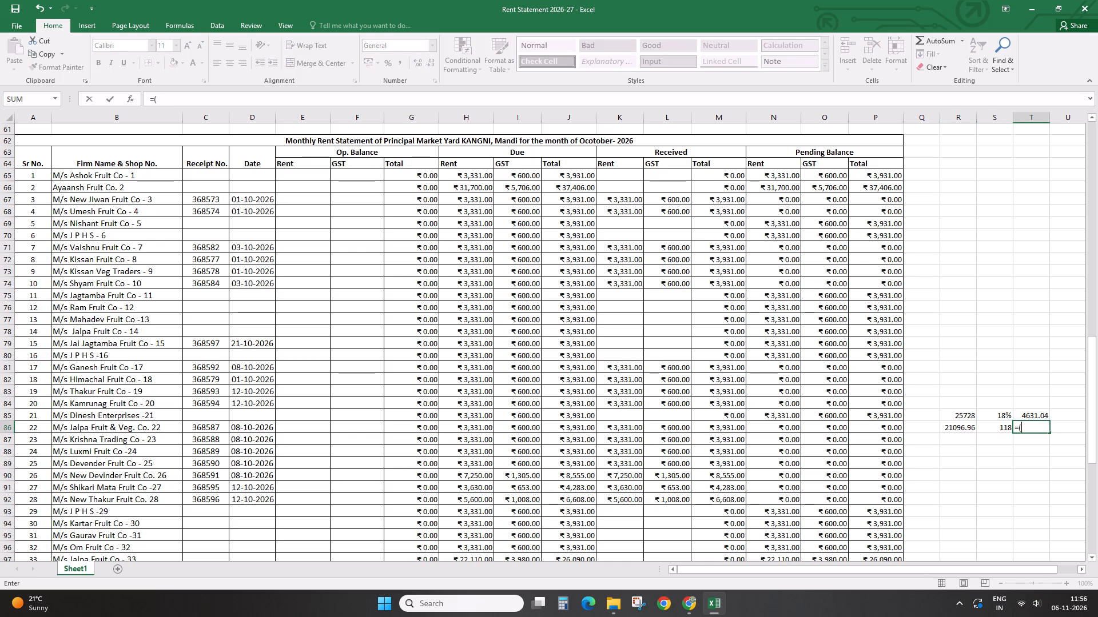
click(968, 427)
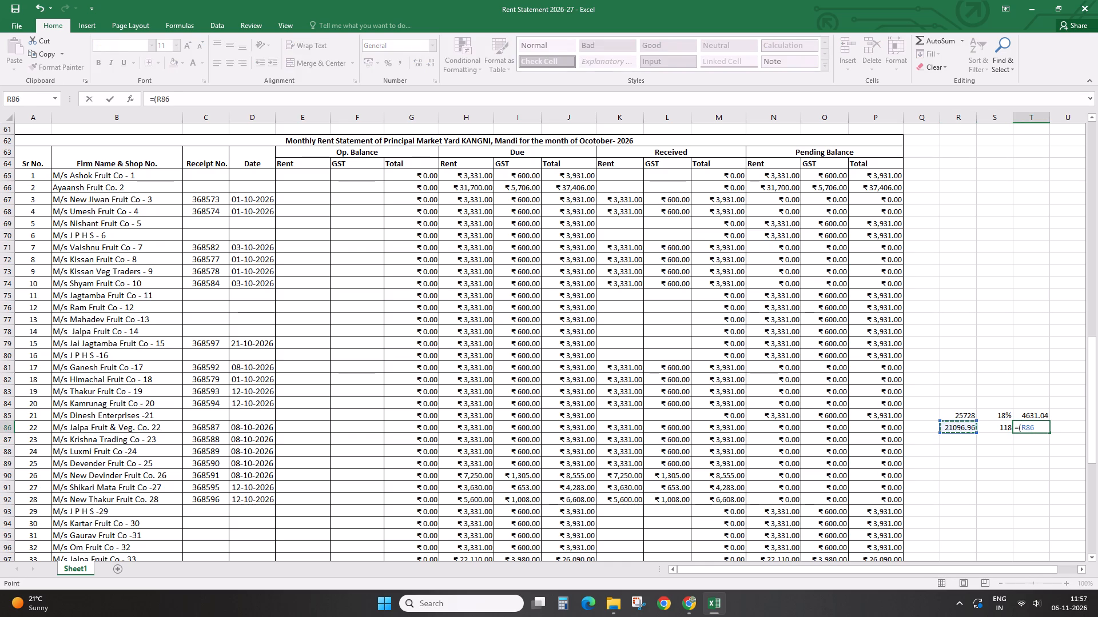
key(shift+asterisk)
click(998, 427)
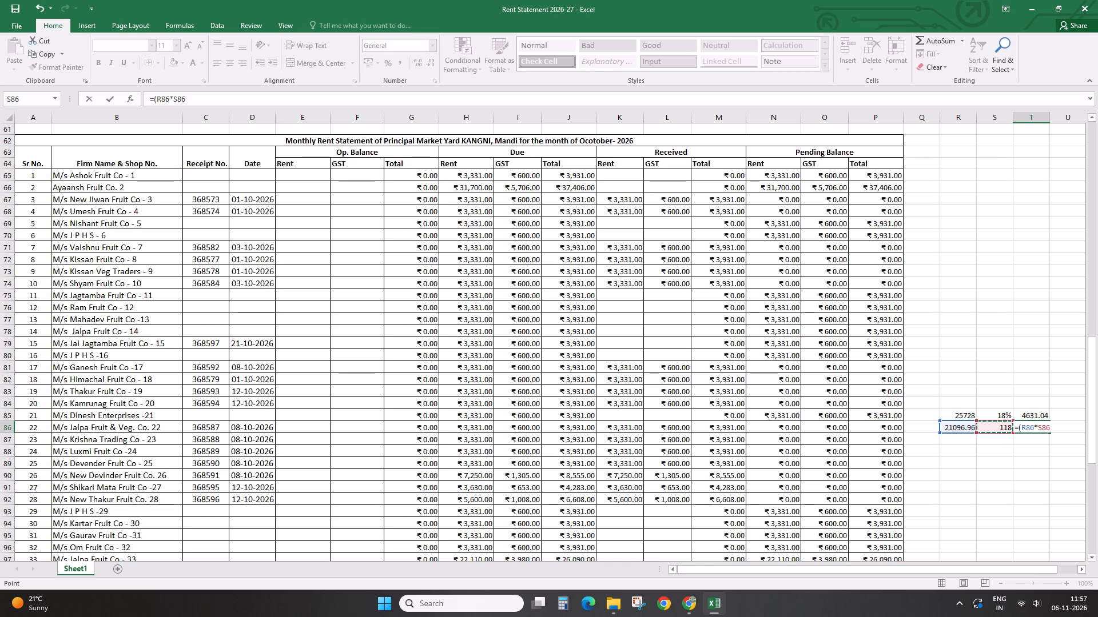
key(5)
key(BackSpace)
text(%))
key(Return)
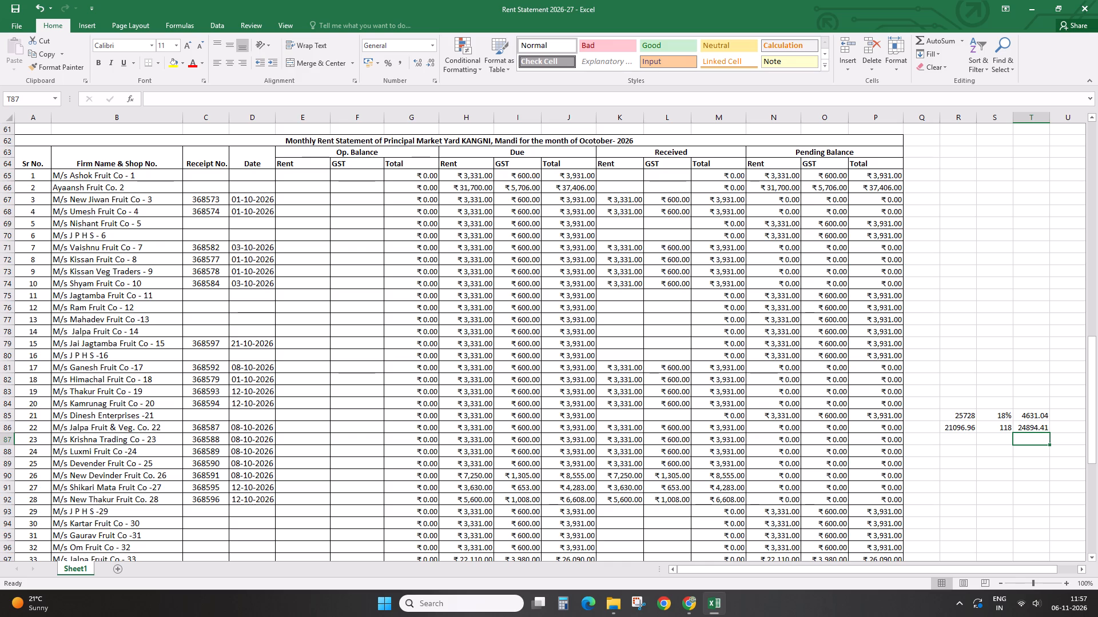
Review the side calculation and check the sums of the Due Total and Due Rent amounts for rows 81 to 86.
click(966, 427)
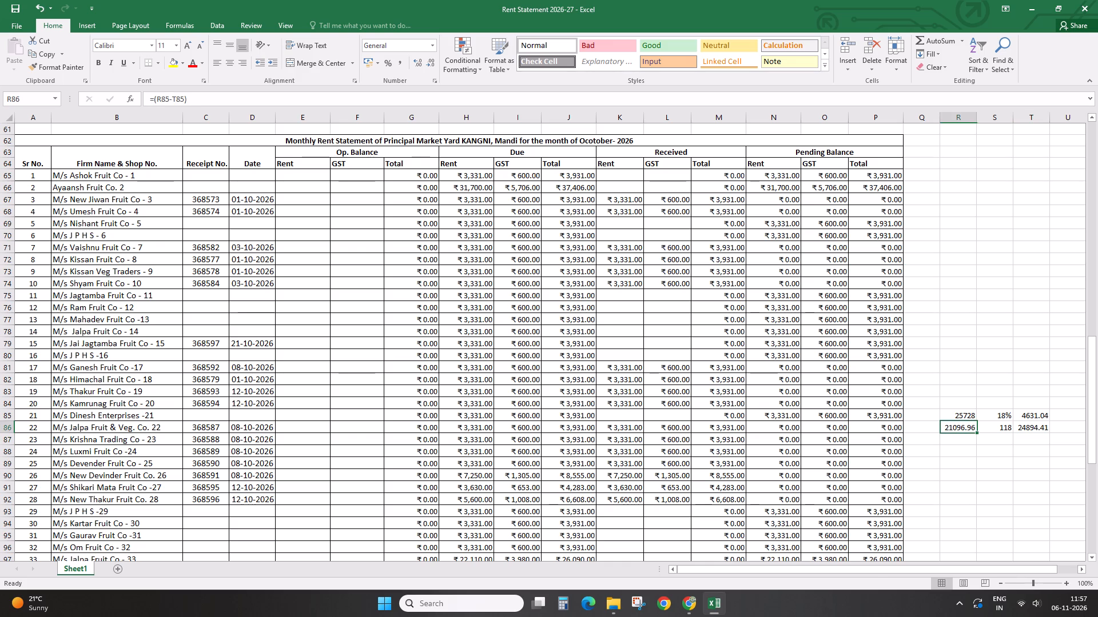
ctrl+click(1021, 415)
click(1027, 450)
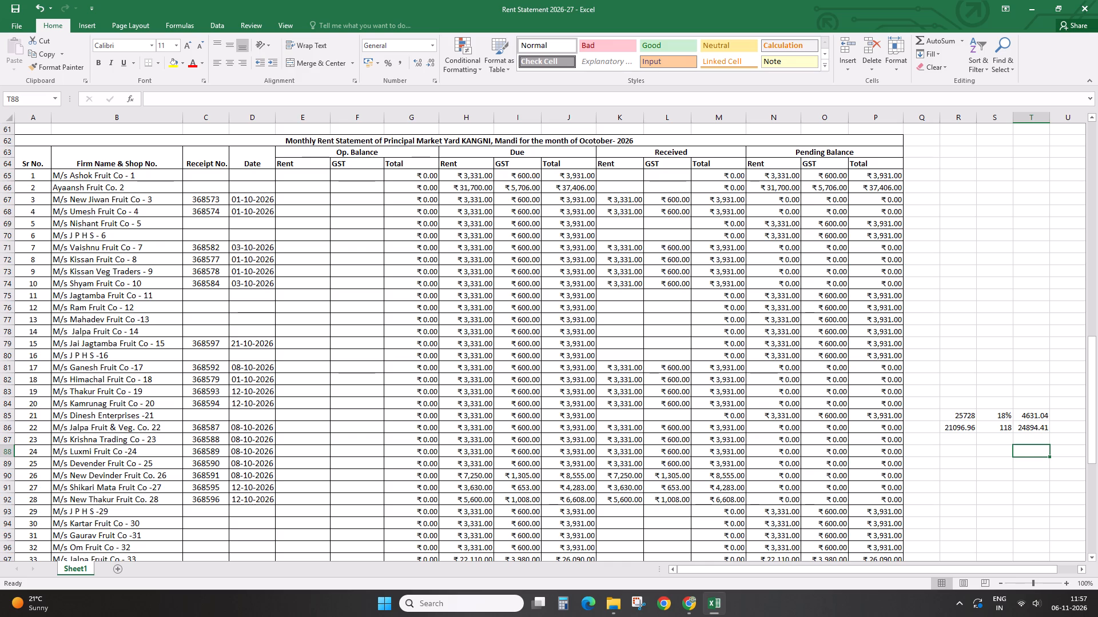
click(998, 416)
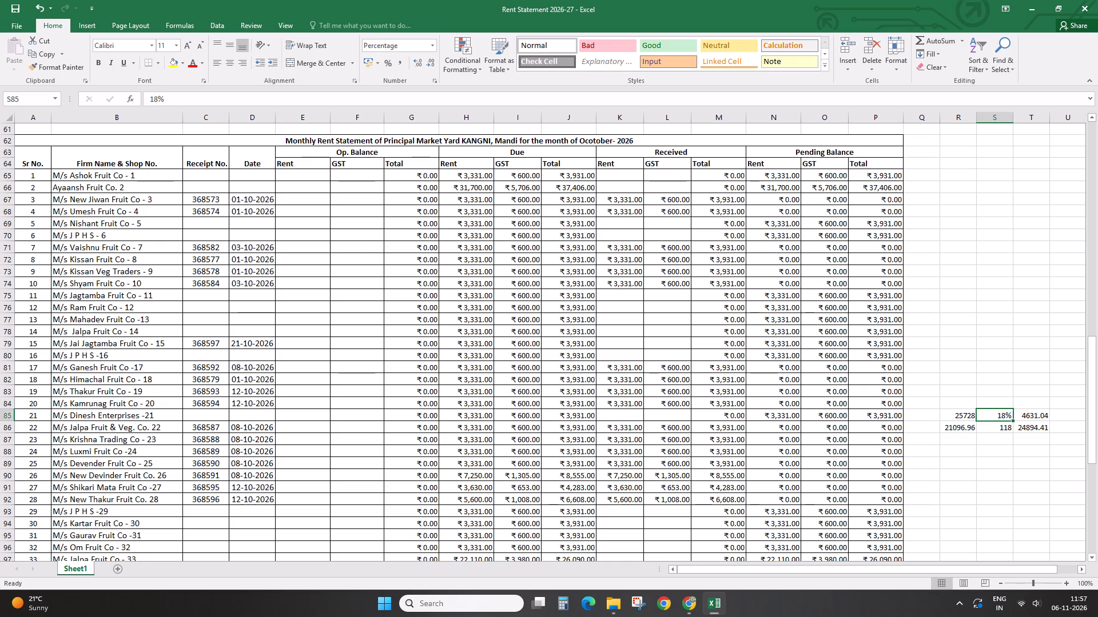
drag(582, 370, 575, 431)
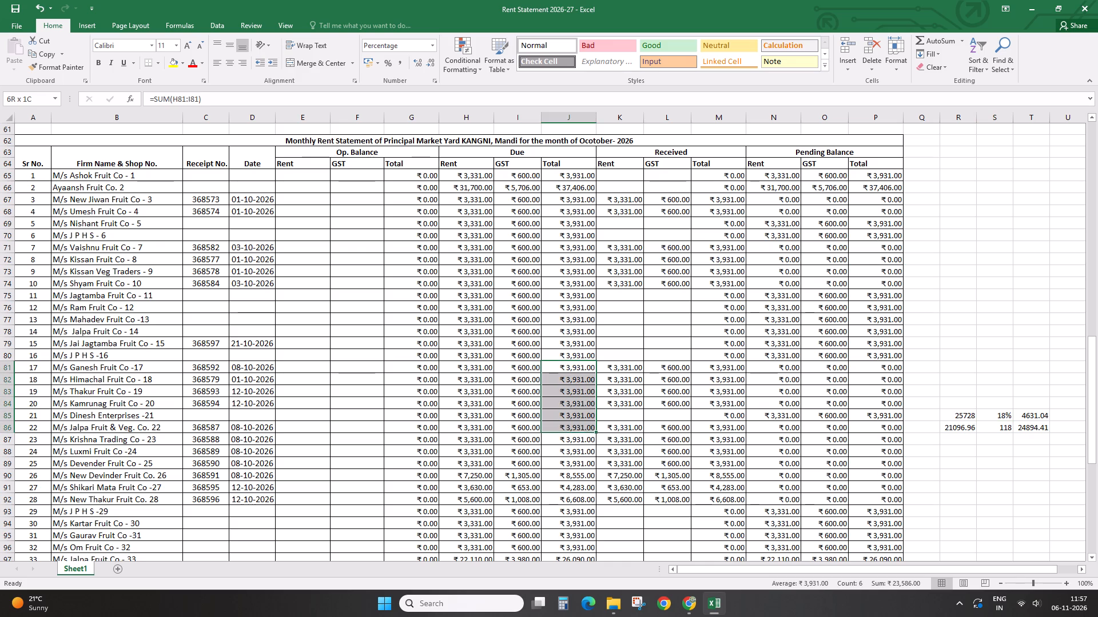
drag(575, 431, 575, 439)
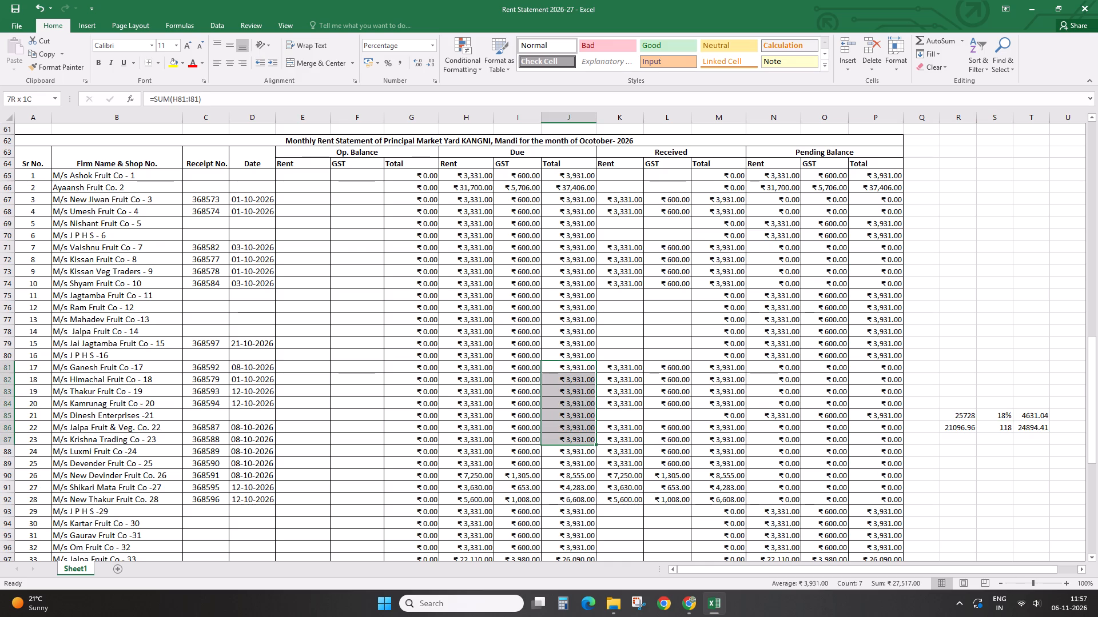
drag(575, 439, 573, 430)
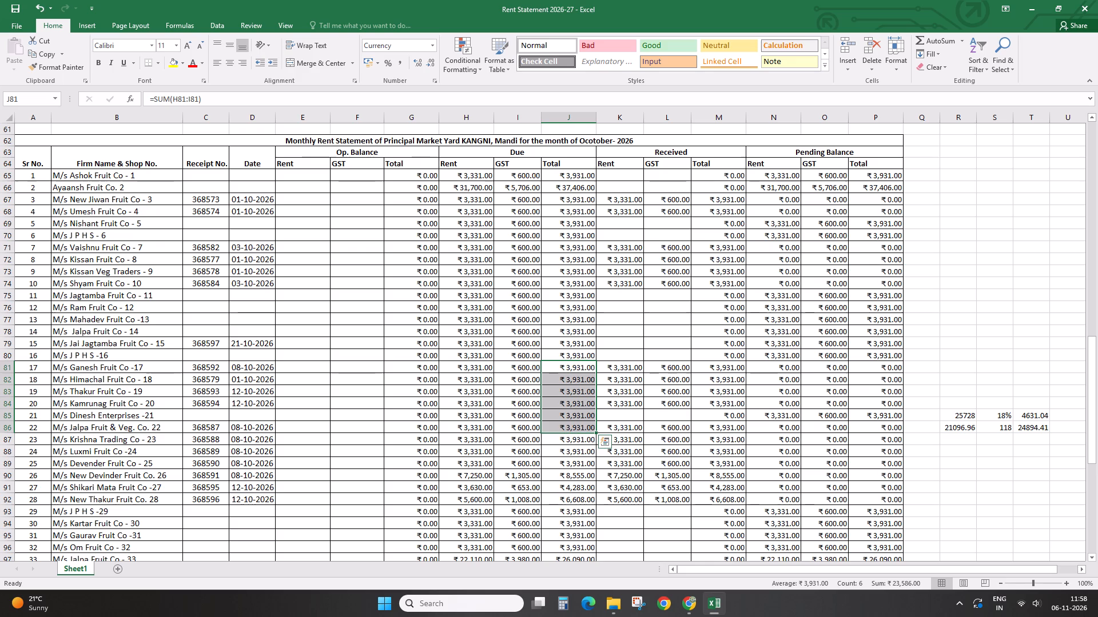
drag(476, 369, 478, 429)
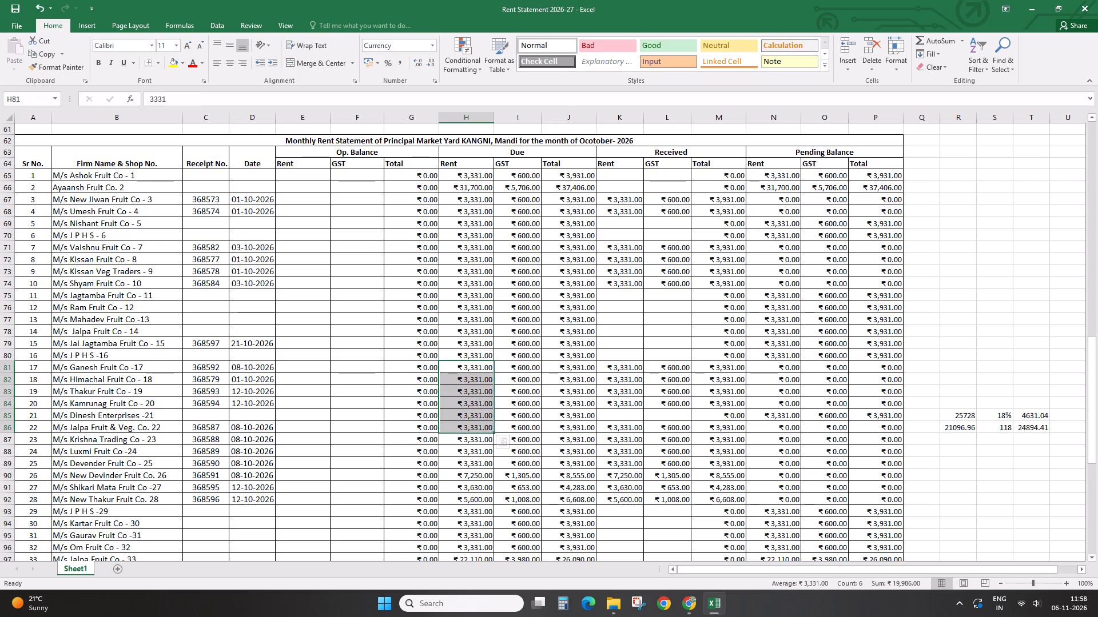
click(965, 437)
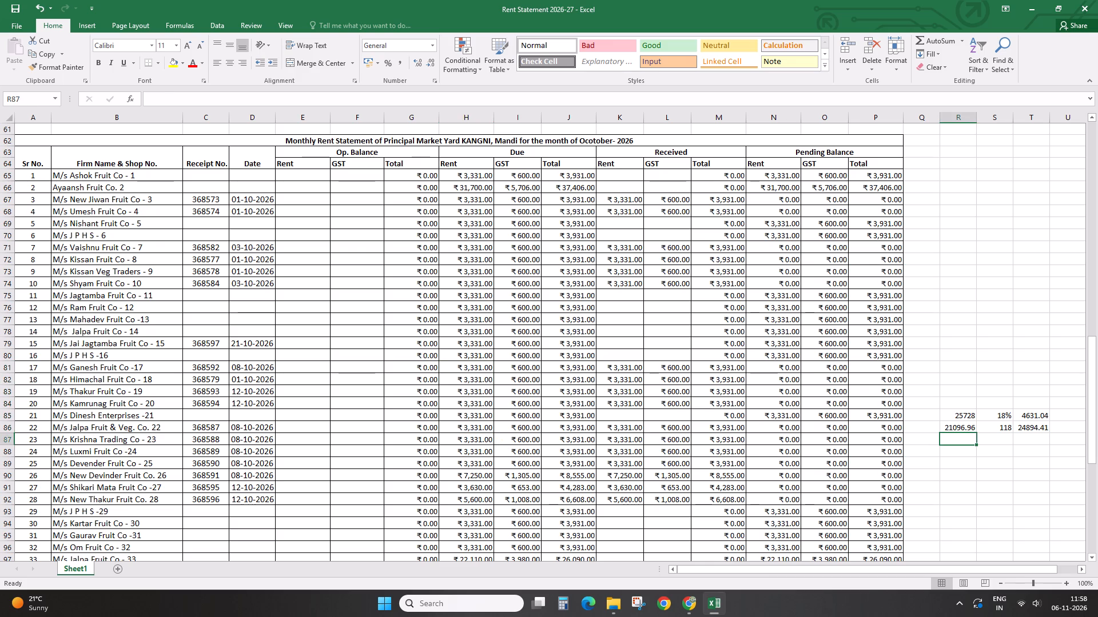
click(1002, 416)
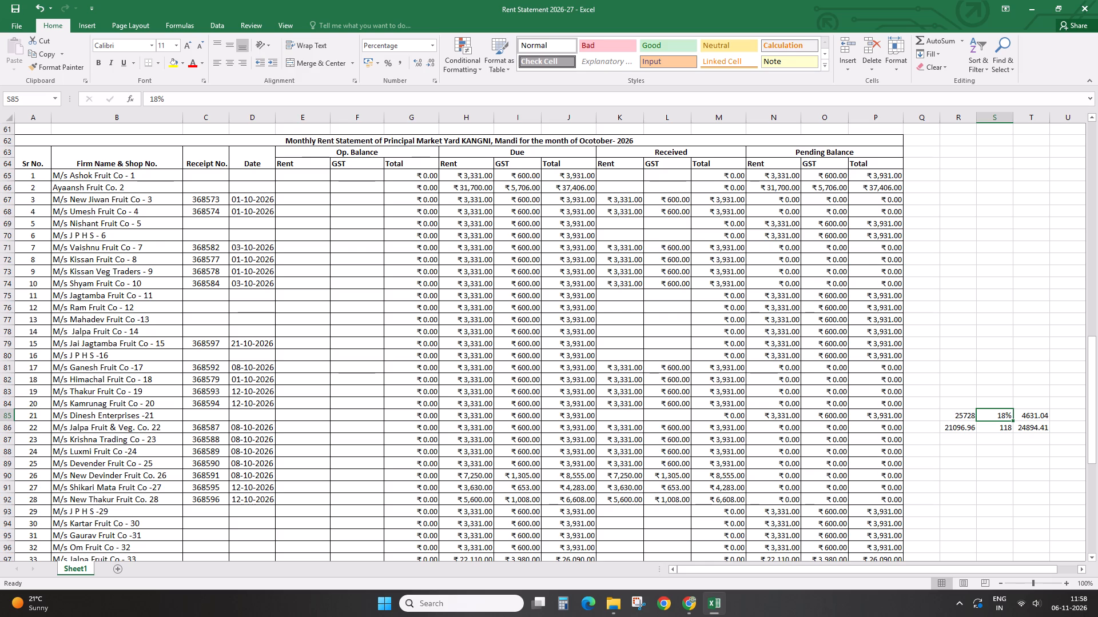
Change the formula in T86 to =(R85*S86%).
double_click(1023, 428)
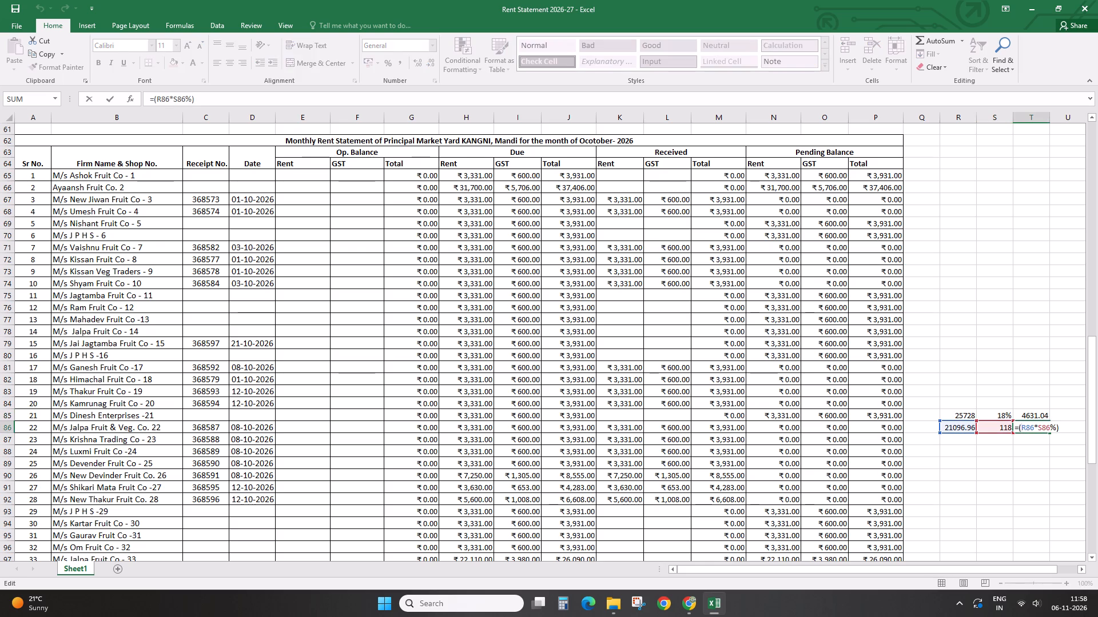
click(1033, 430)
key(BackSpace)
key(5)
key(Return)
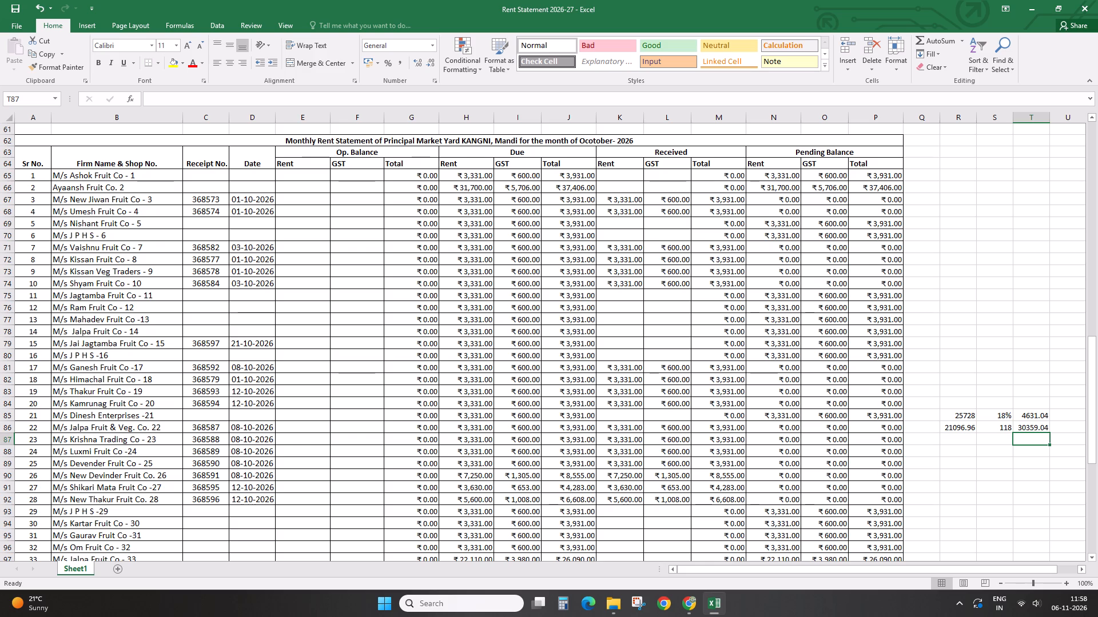
Clear the side calculation cells T86, T85, S86, R86 and S85, keeping only the amount in R85.
click(1030, 428)
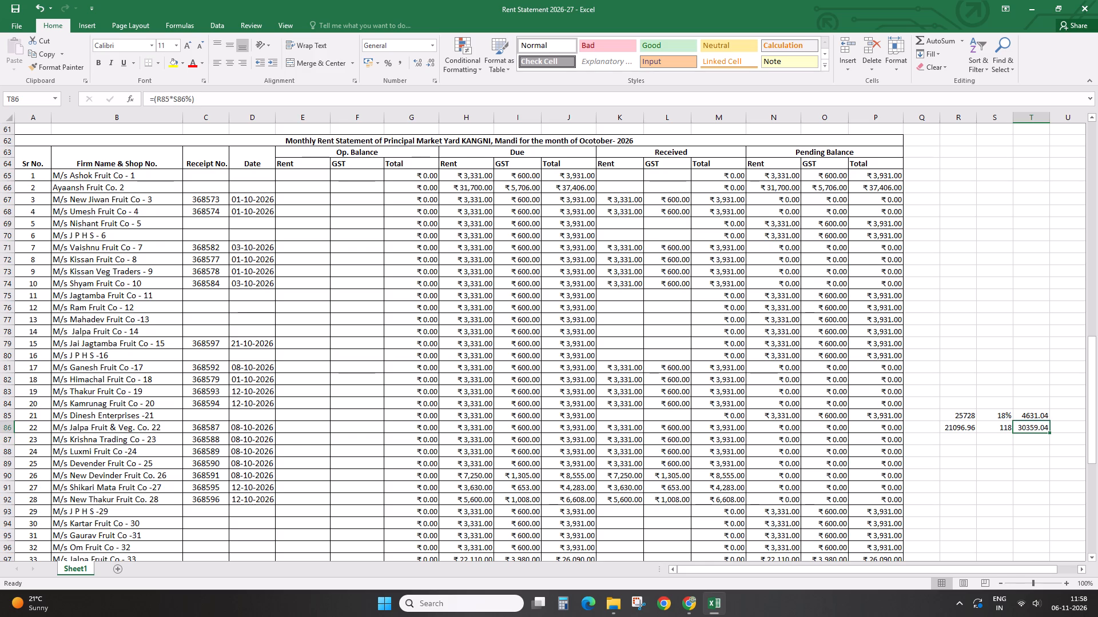
key(BackSpace)
click(1033, 417)
key(BackSpace)
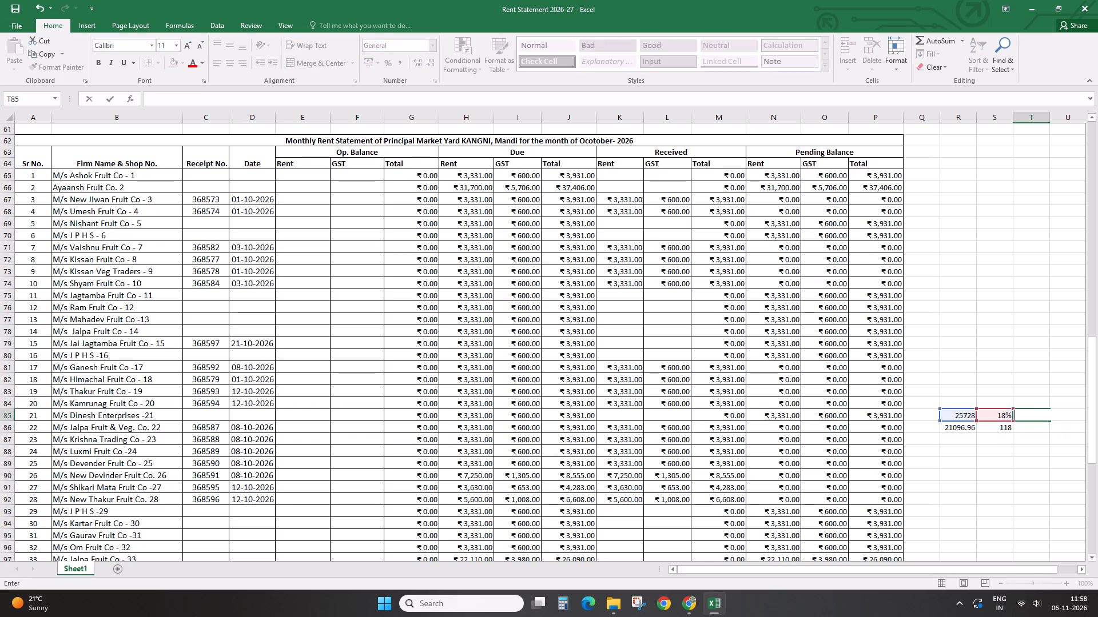
click(1005, 427)
key(BackSpace)
click(999, 444)
click(960, 427)
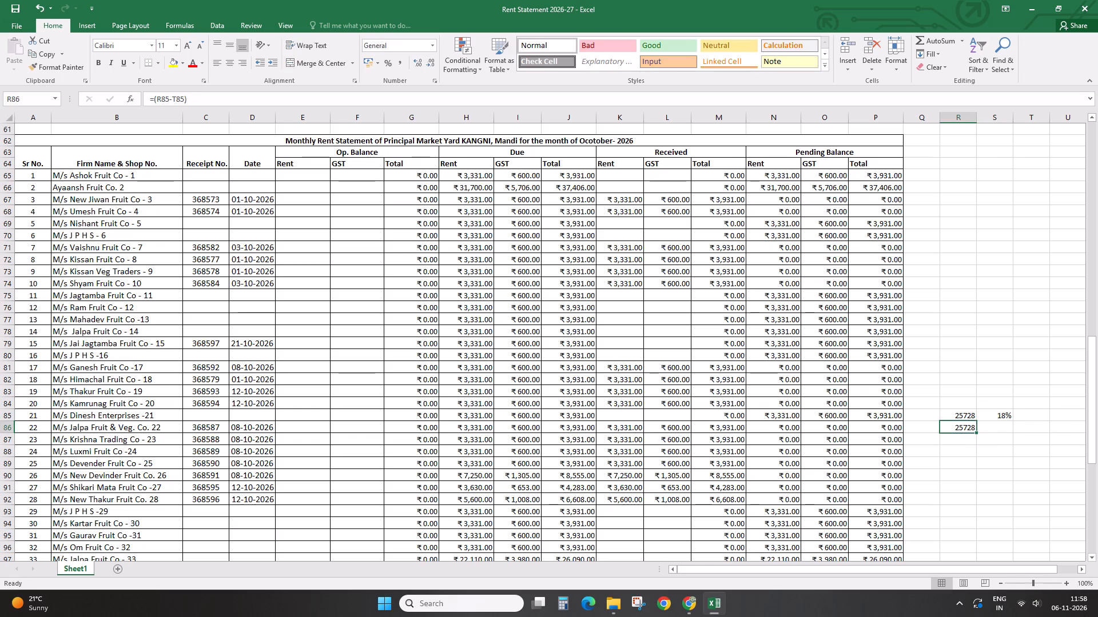
key(BackSpace)
click(993, 418)
key(BackSpace)
click(1005, 437)
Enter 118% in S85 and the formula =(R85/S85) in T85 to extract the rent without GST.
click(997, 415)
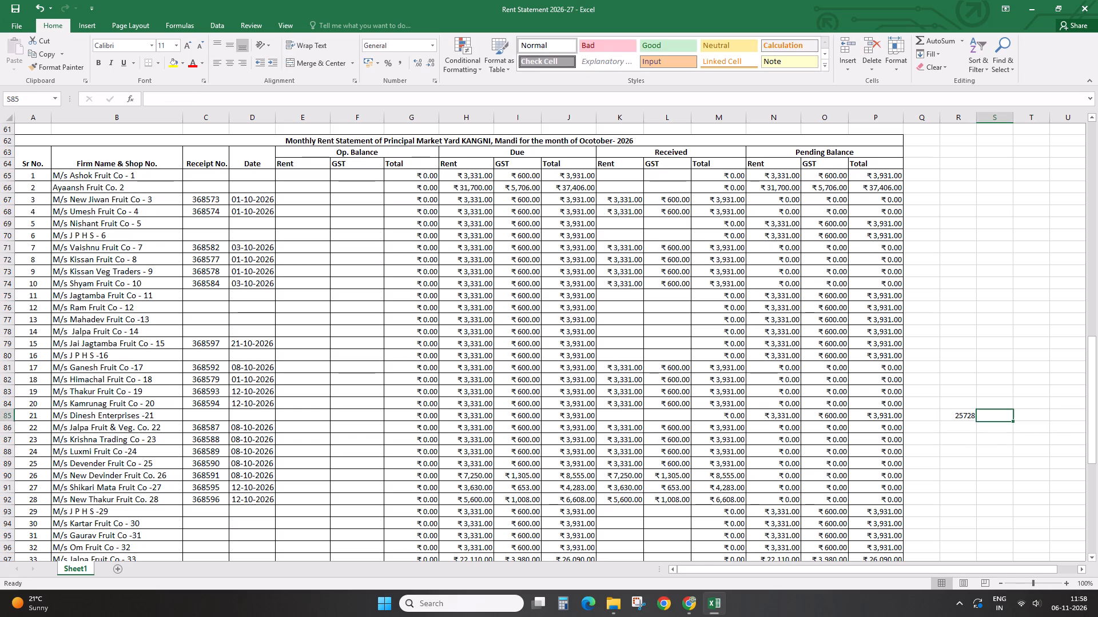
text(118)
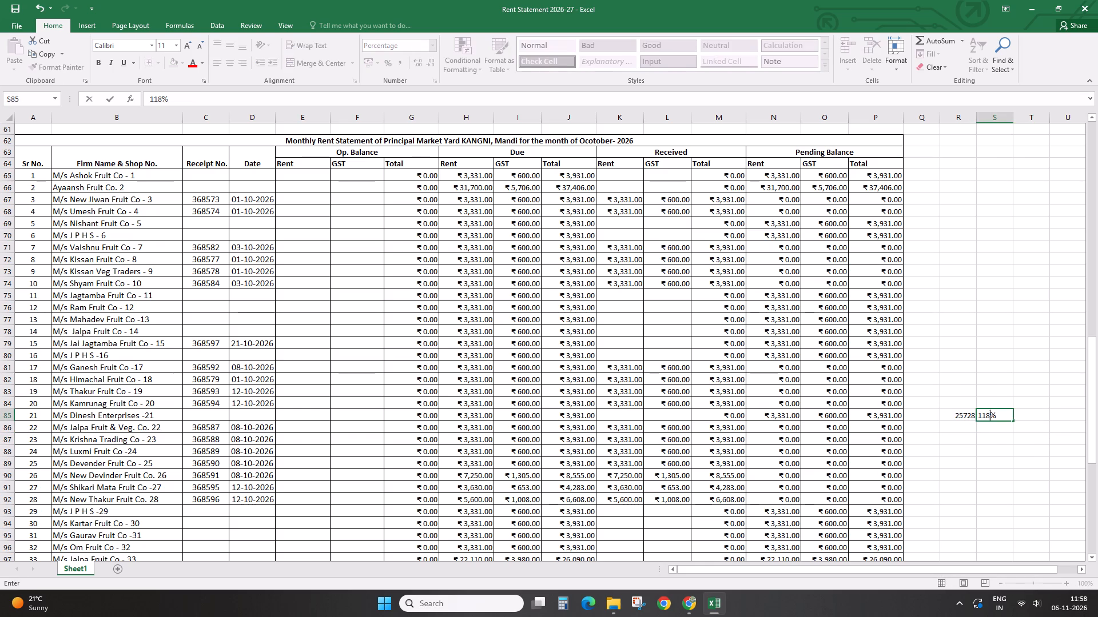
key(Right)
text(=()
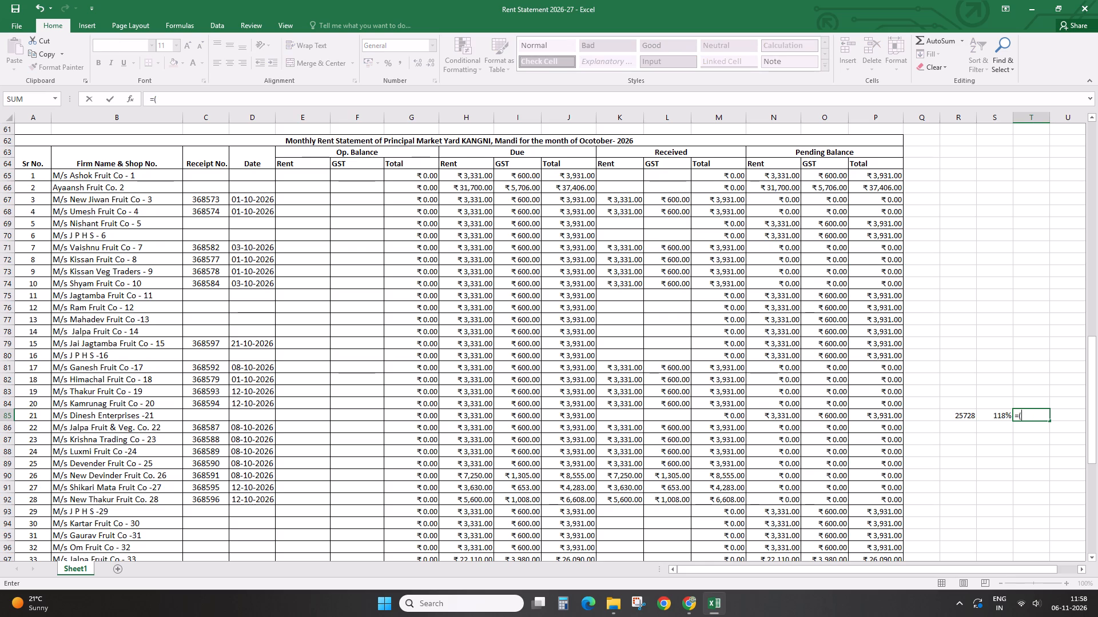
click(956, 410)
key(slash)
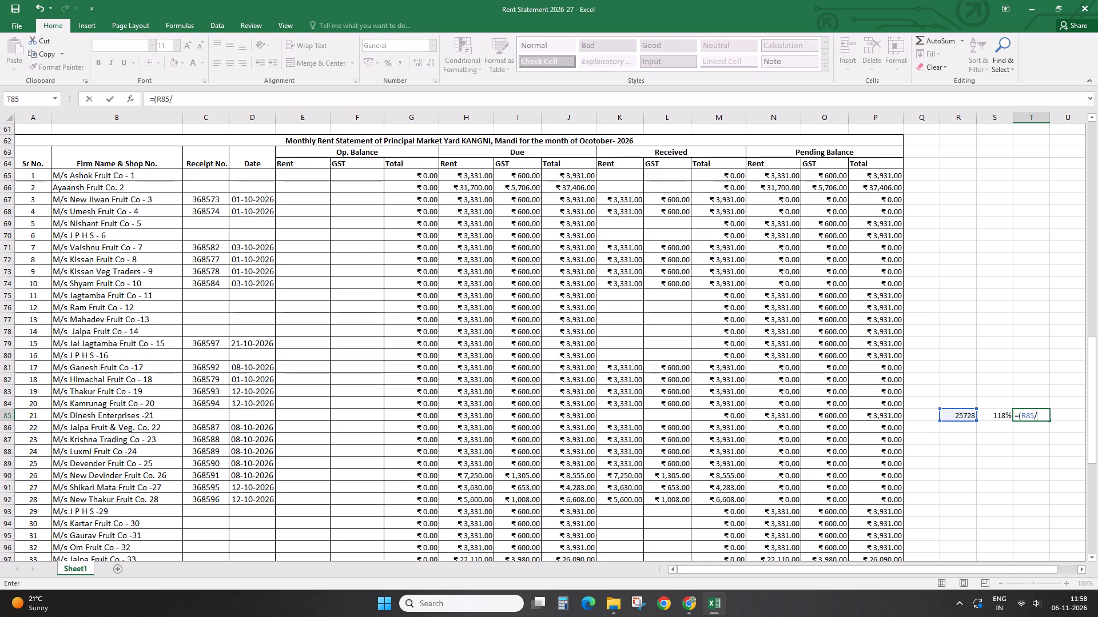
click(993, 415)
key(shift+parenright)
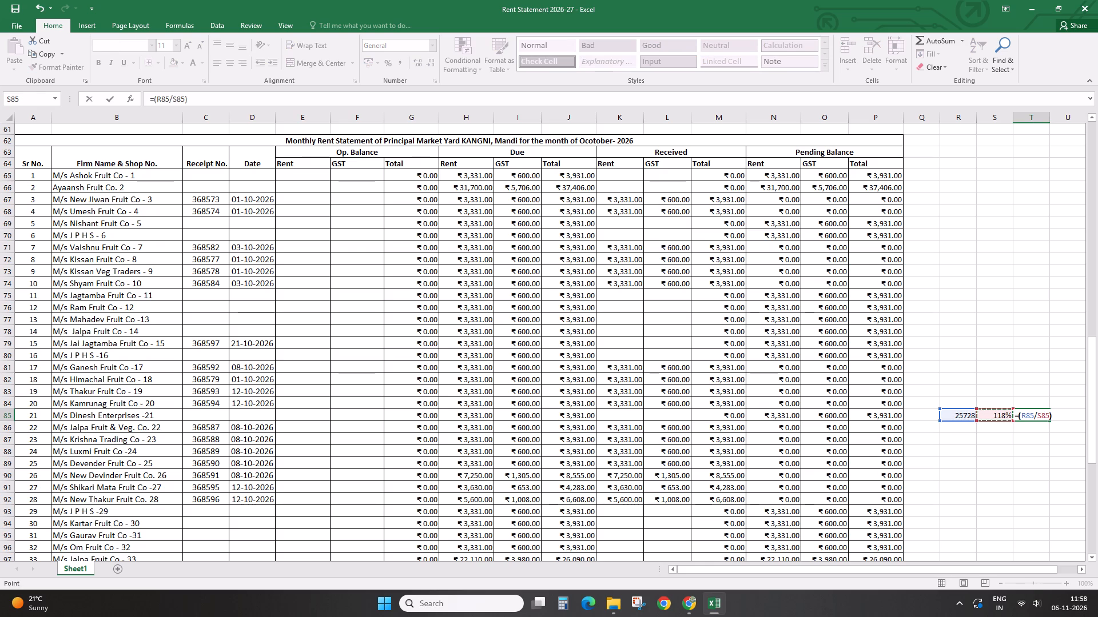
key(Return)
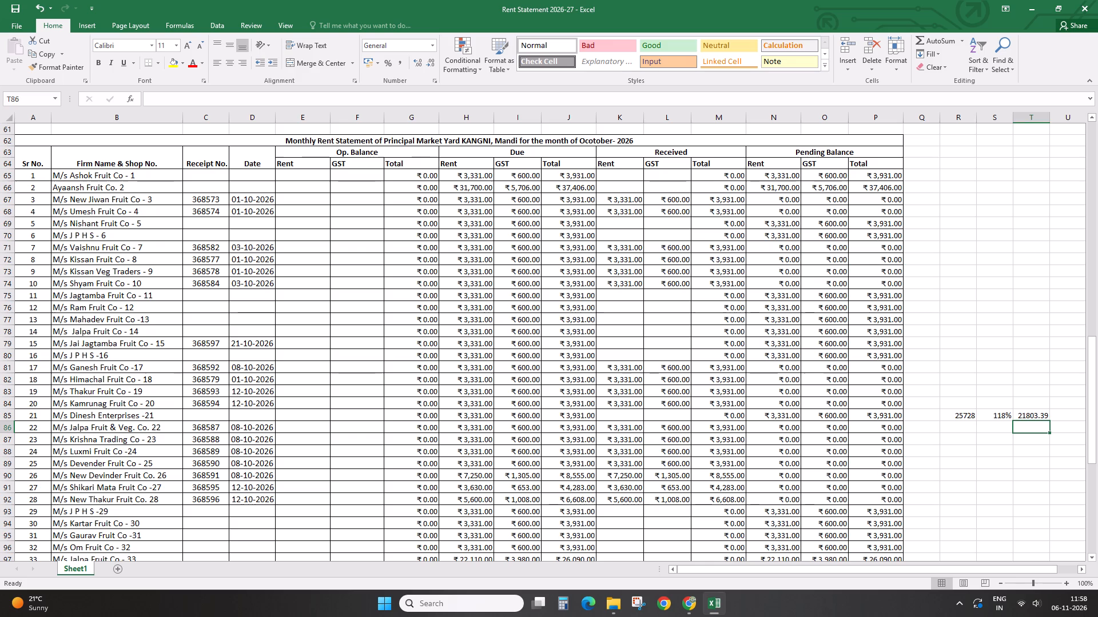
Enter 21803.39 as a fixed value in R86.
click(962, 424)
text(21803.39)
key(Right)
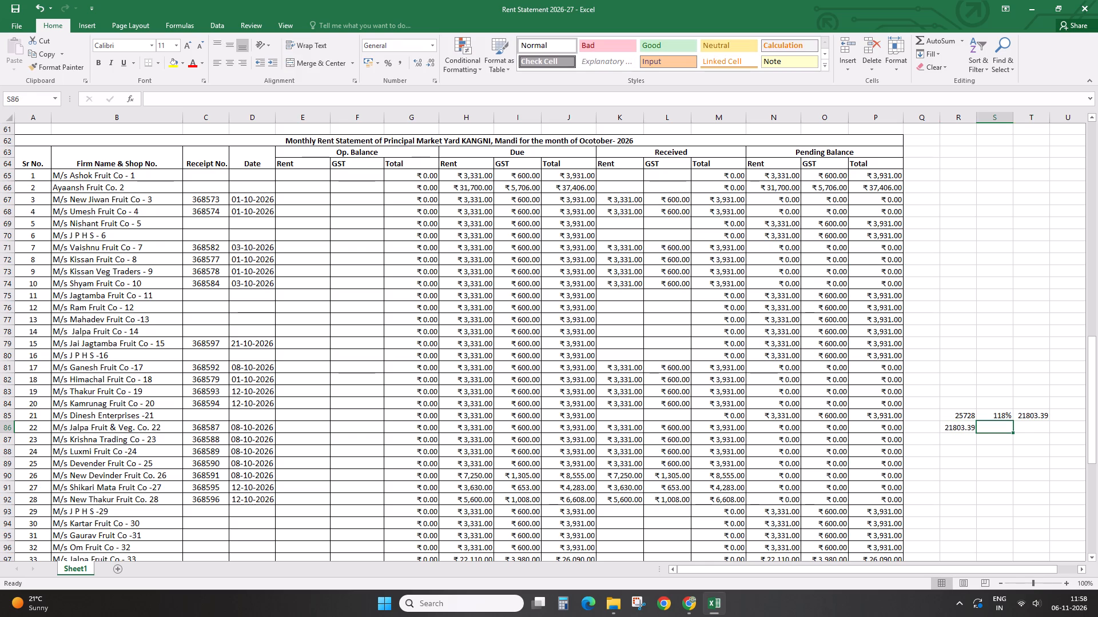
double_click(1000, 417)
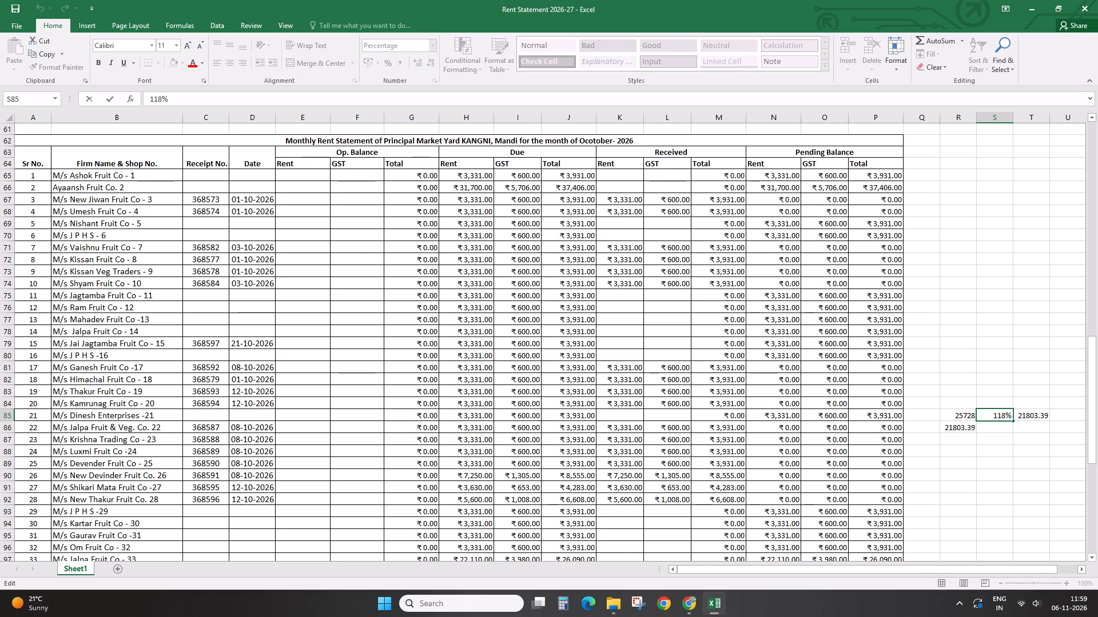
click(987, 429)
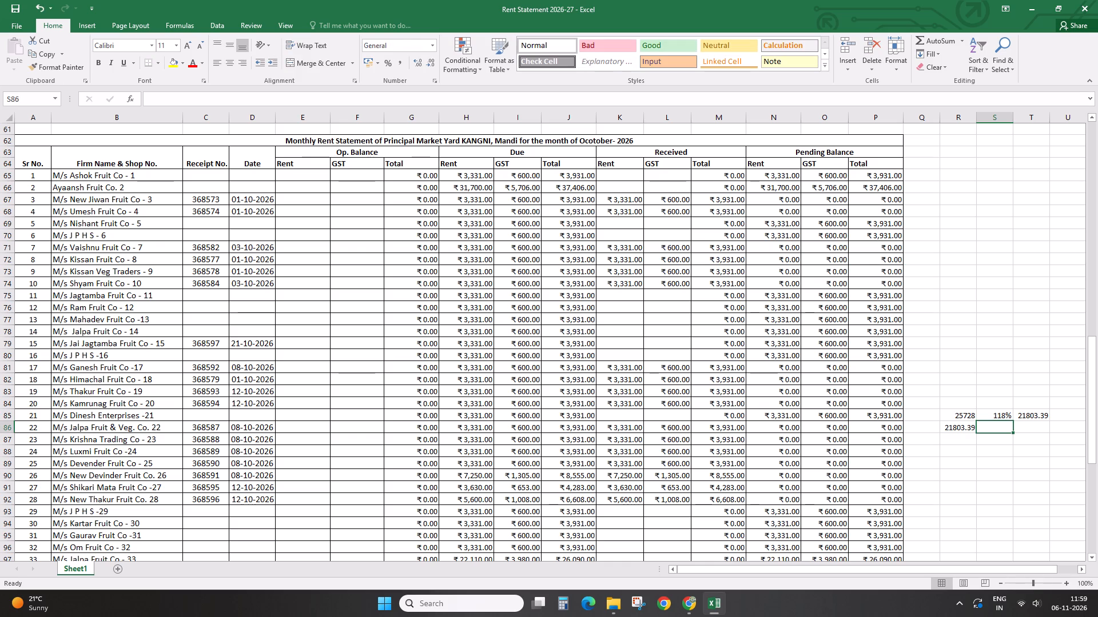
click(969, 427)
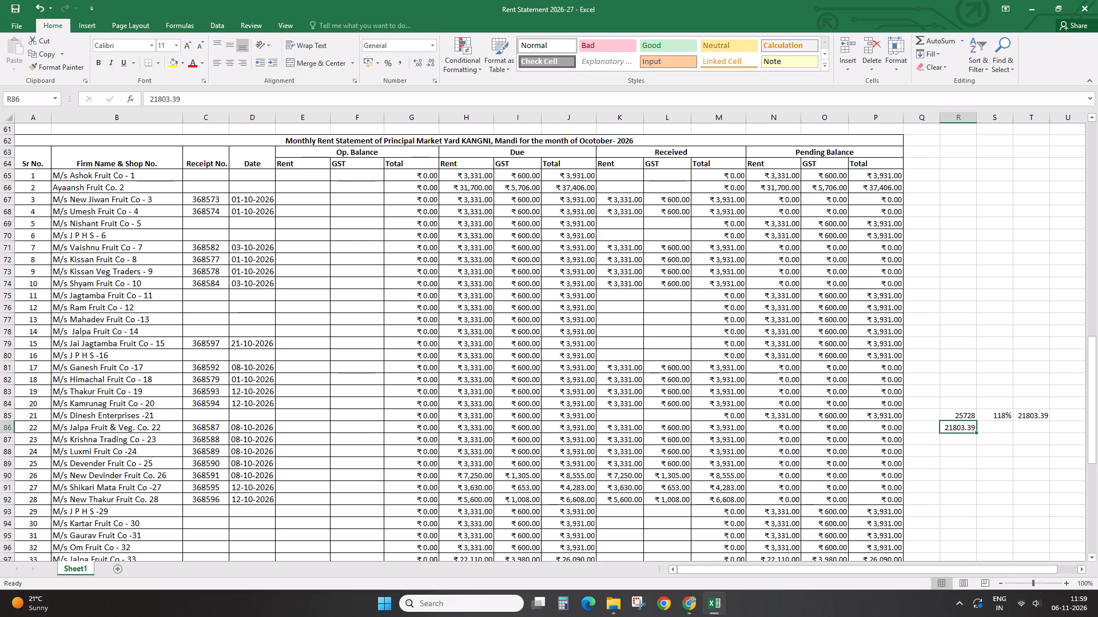
Clear the remaining side calculation from R85, S85, T85 and R86.
click(972, 418)
key(BackSpace)
click(1000, 416)
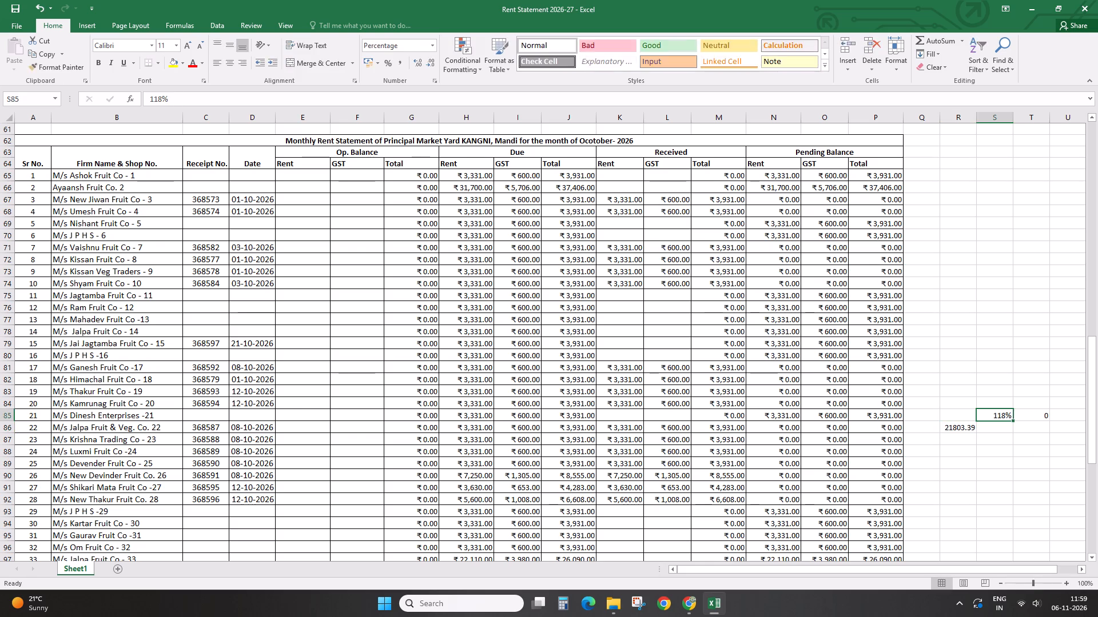
key(BackSpace)
click(1033, 418)
key(BackSpace)
click(964, 431)
key(BackSpace)
click(974, 445)
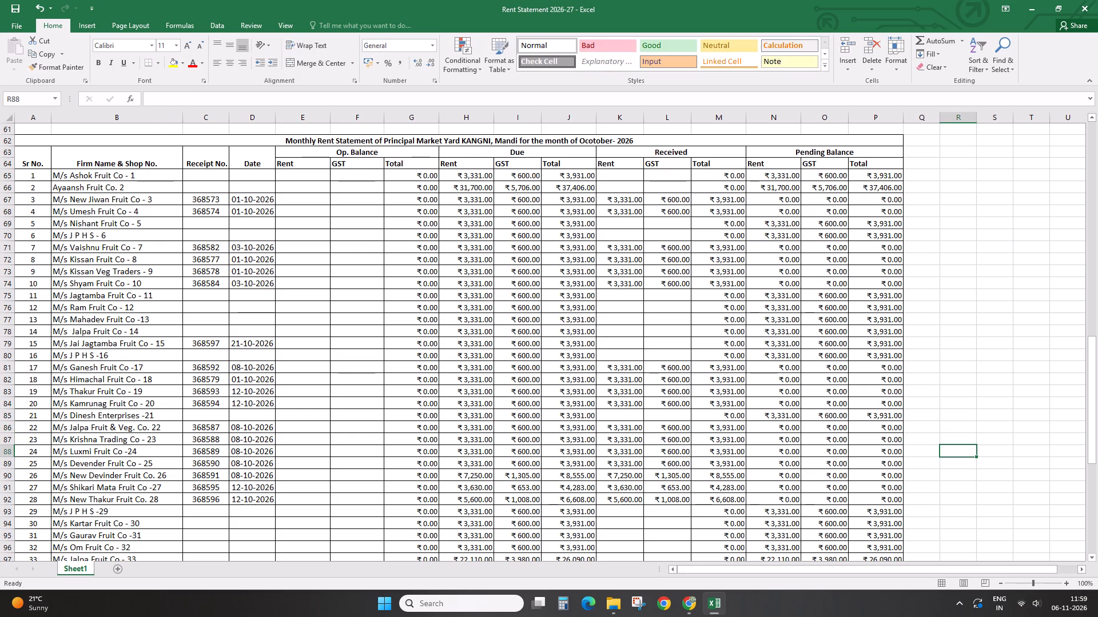
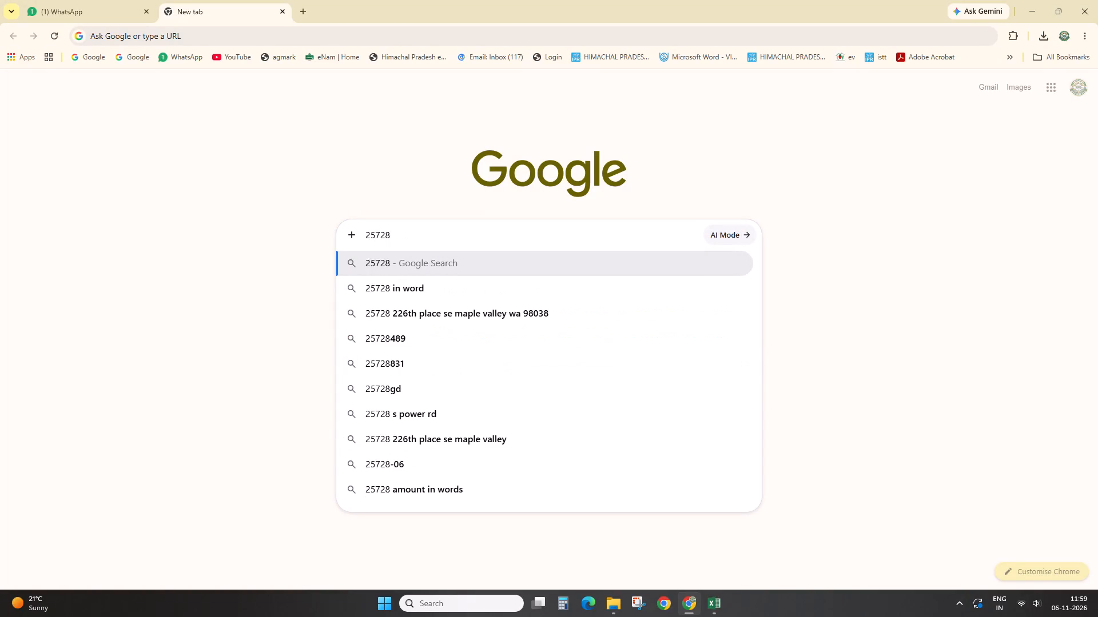
Search Google for the separate principal and GST figures of 25728 with 18% GST included, using the corrected spelling of the query.
key(space)
text(mein 18)
text(% gst include hain capit)
key(BackSpace)
key(BackSpace)
key(BackSpace)
key(BackSpace)
key(BackSpace)
text(princiapl alag and)
key(space)
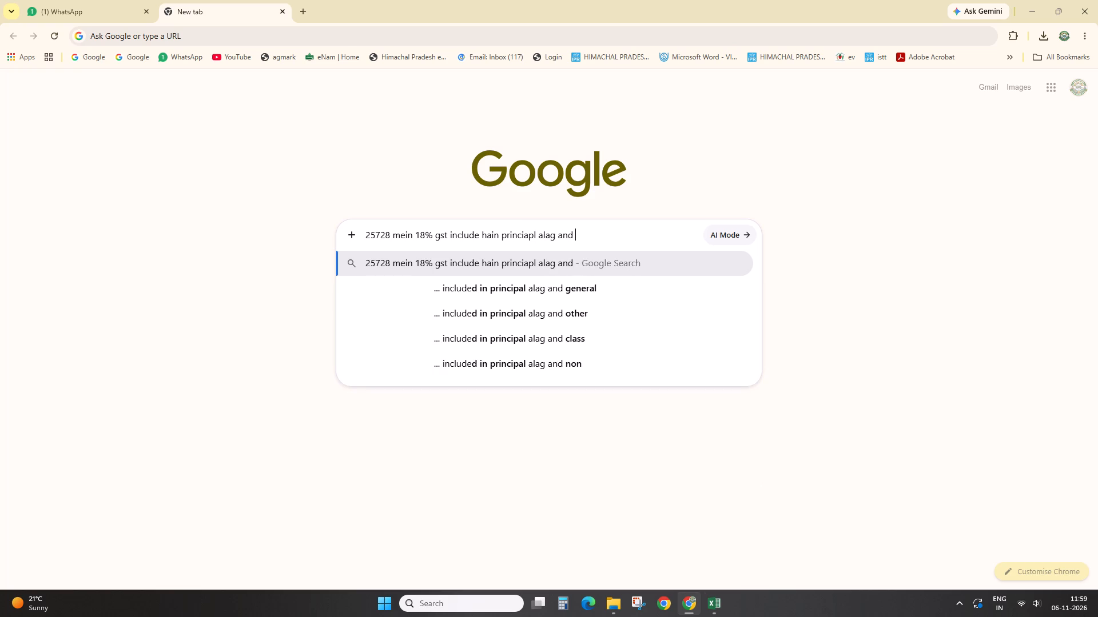
text(gst alag figures do)
key(Return)
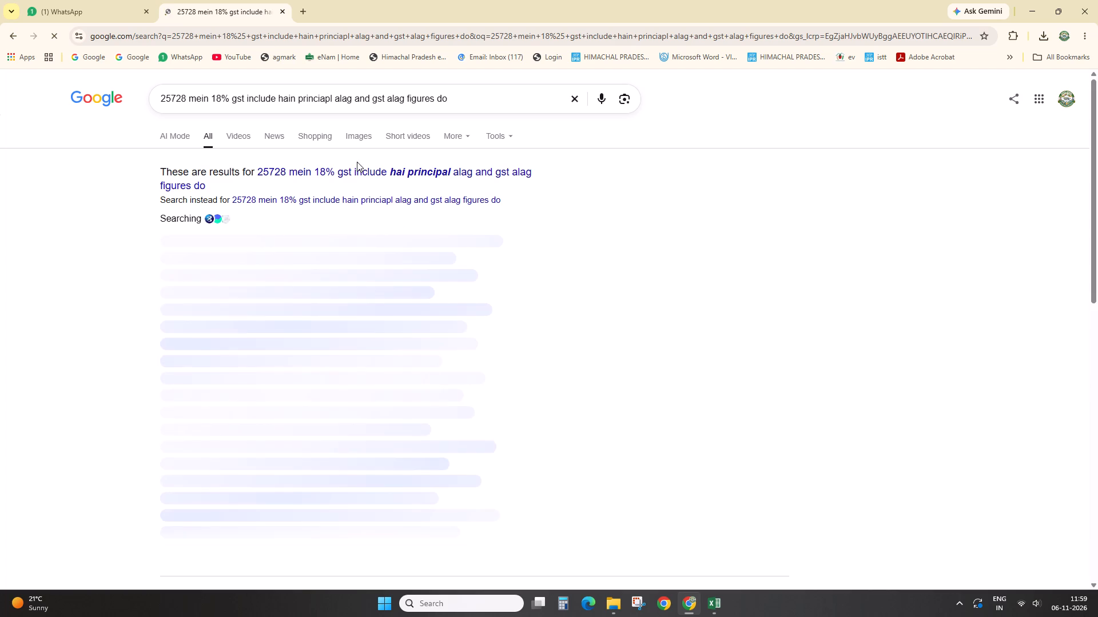
click(365, 171)
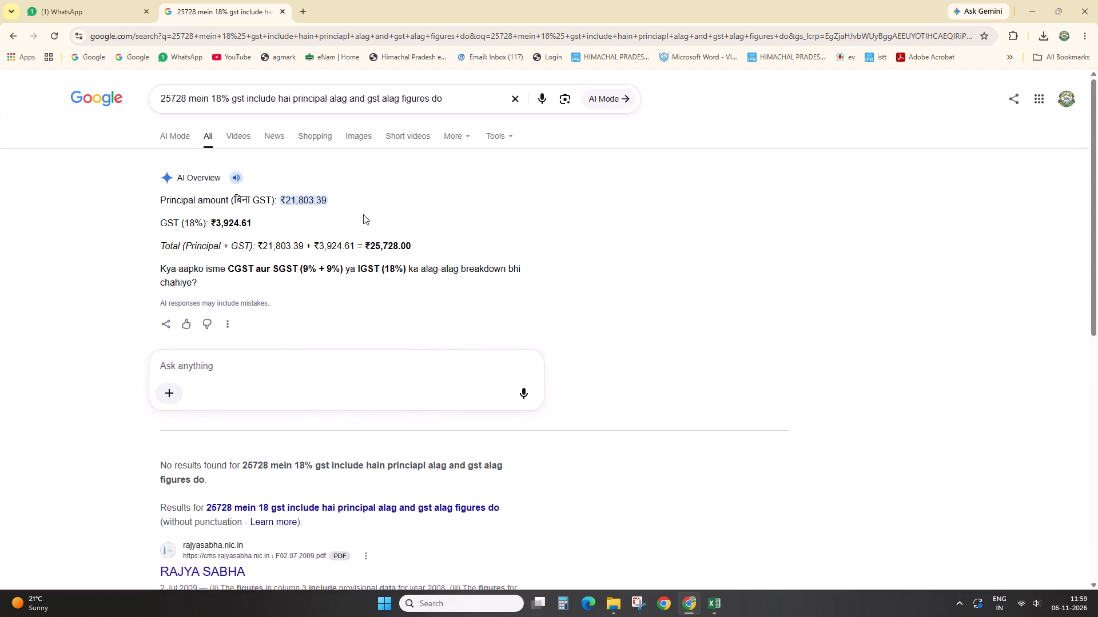
In the Excel rent statement, enter received rent 21803.39 and received GST 3925 for M/s Jai Jagtamba Fruit Co - 15.
click(711, 608)
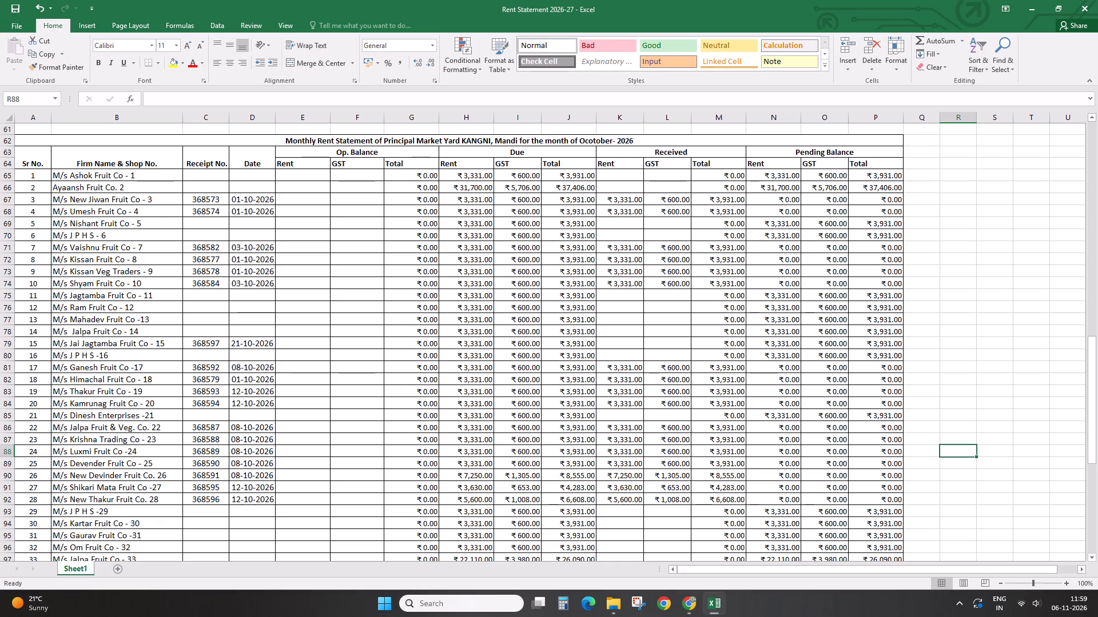
click(620, 462)
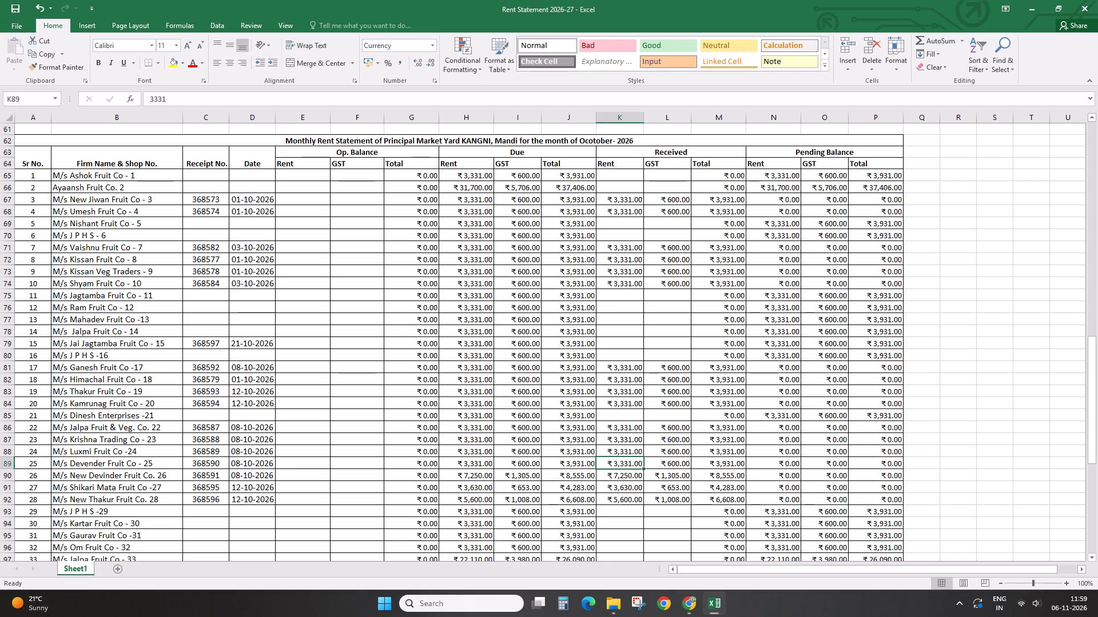
click(620, 477)
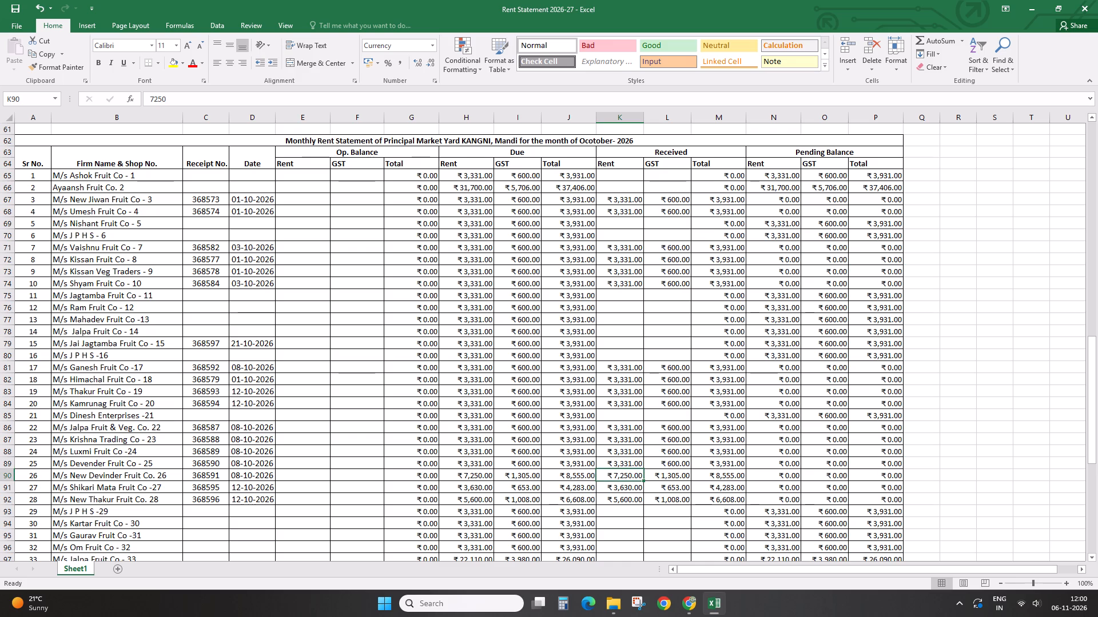
click(618, 468)
click(611, 346)
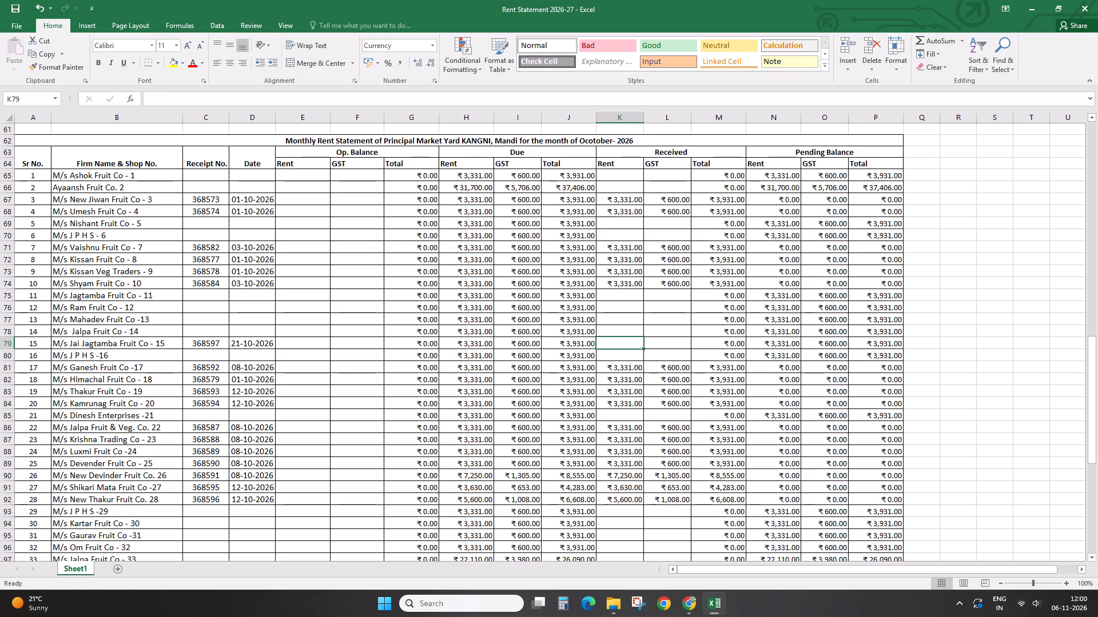
text(21803.39)
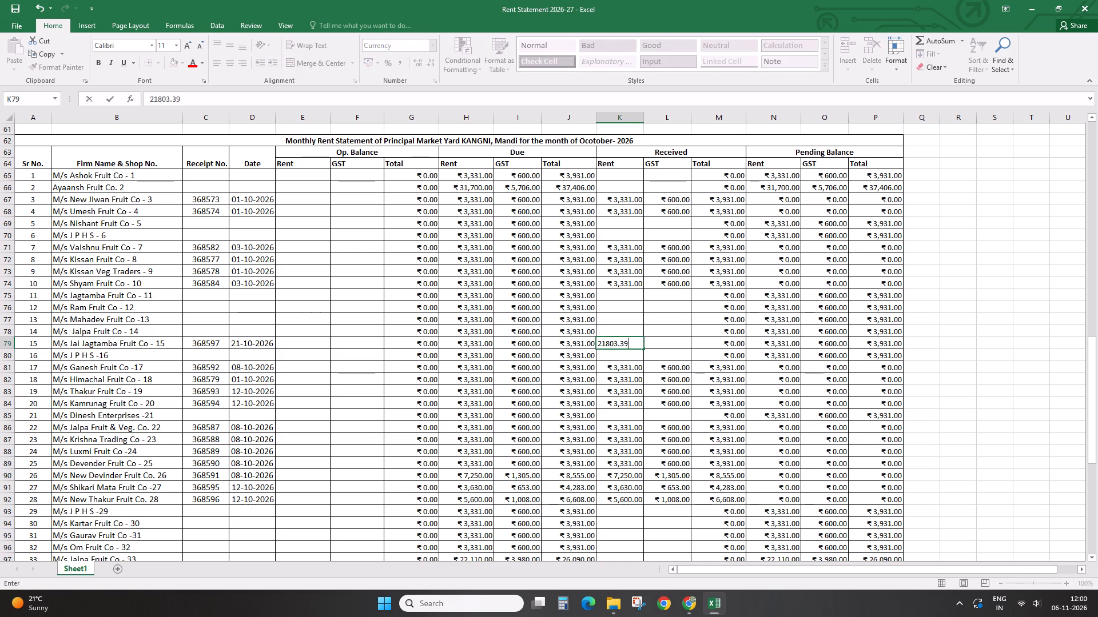
key(Right)
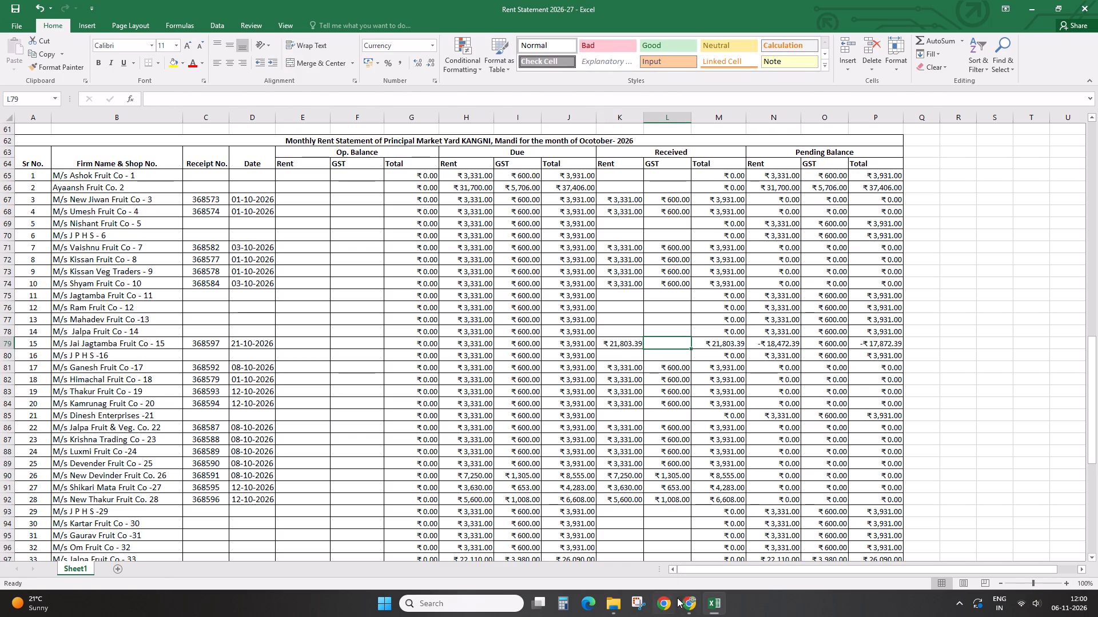
click(683, 604)
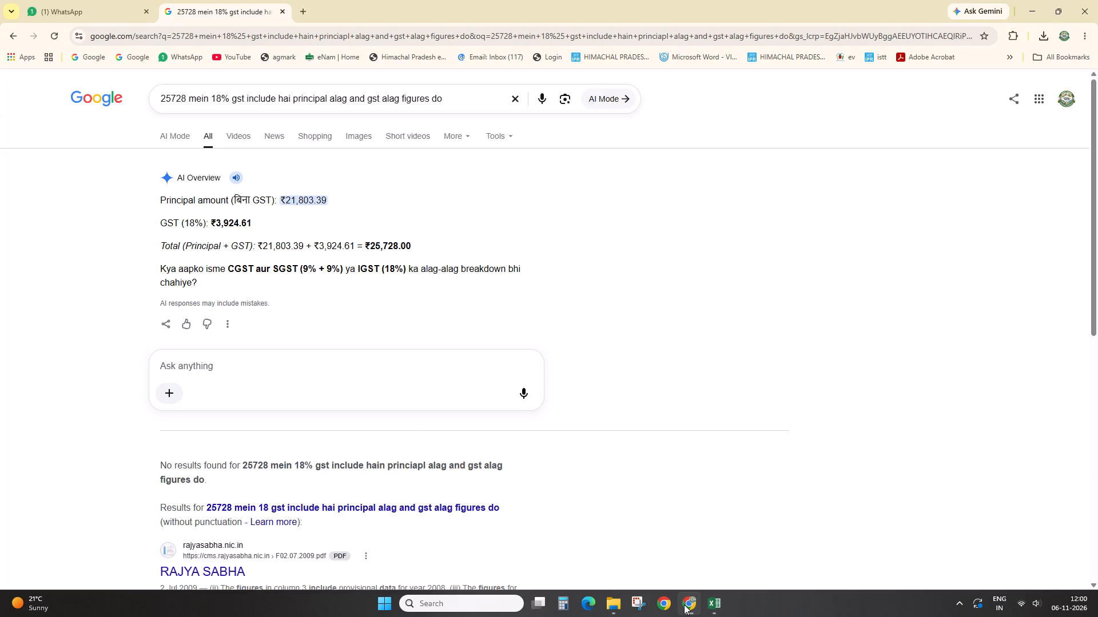
click(684, 604)
click(678, 345)
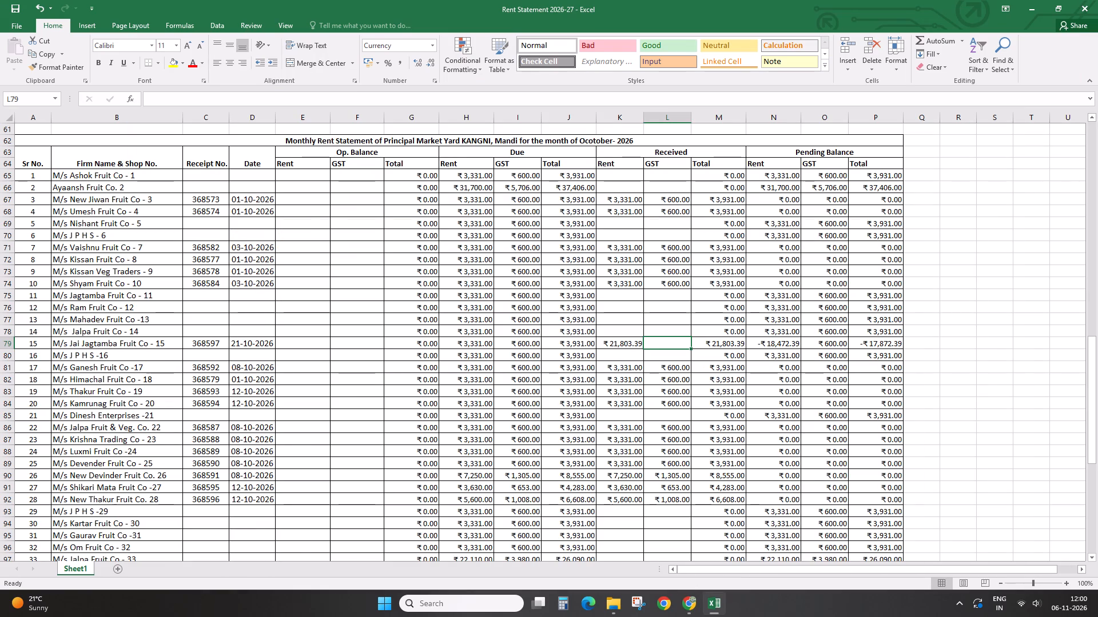
text(3925)
key(Left)
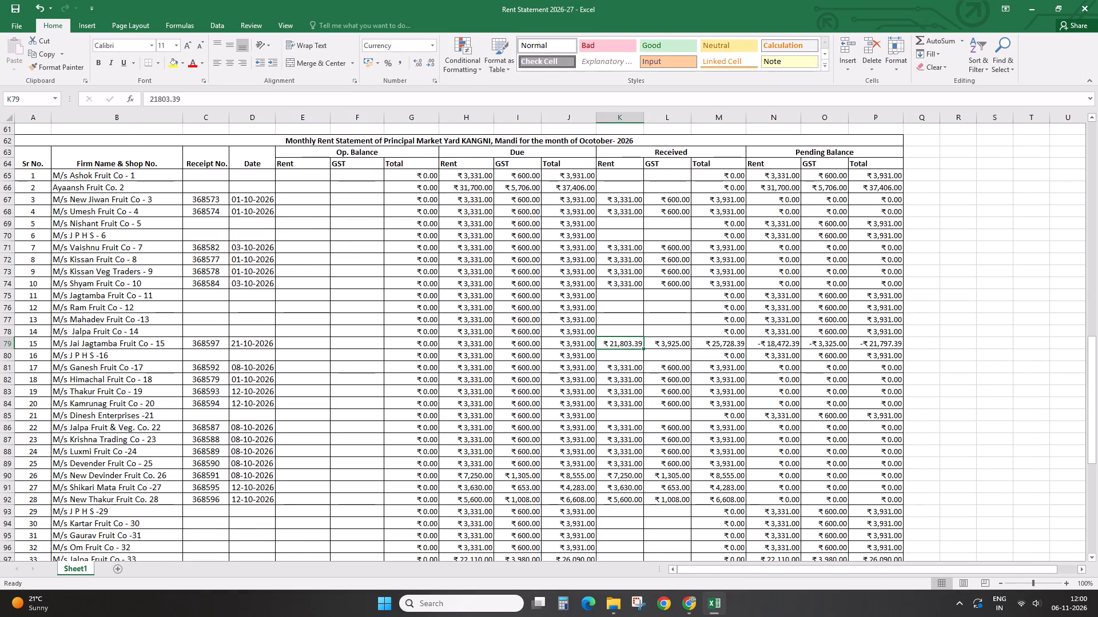
Set the received rent for M/s Jai Jagtamba Fruit Co - 15 to the whole amount 21803.
text(21803)
key(Right)
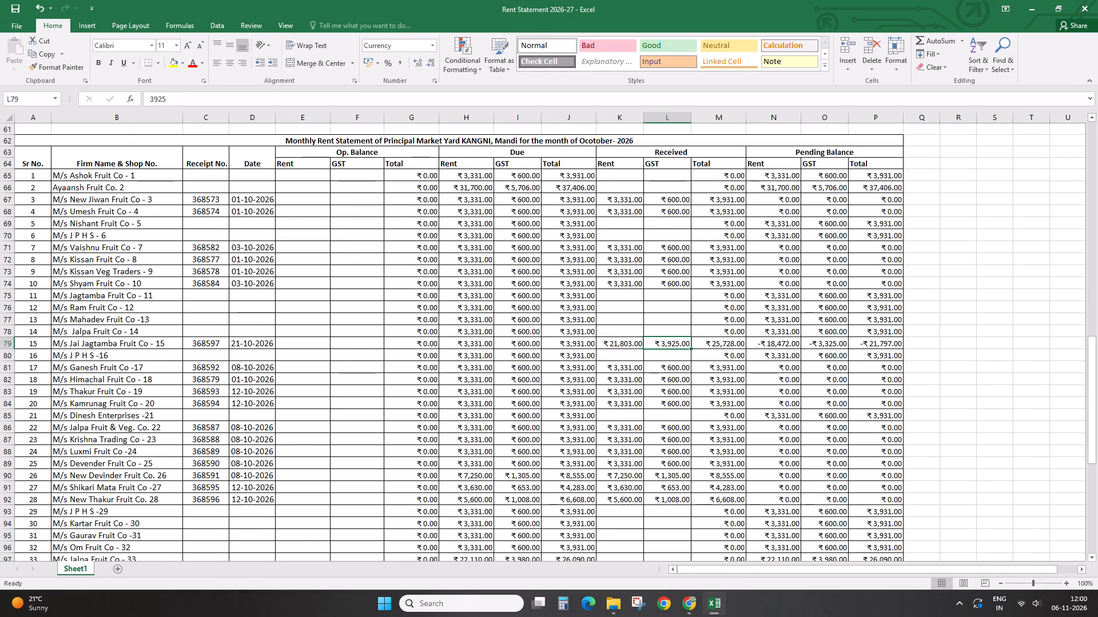
click(974, 450)
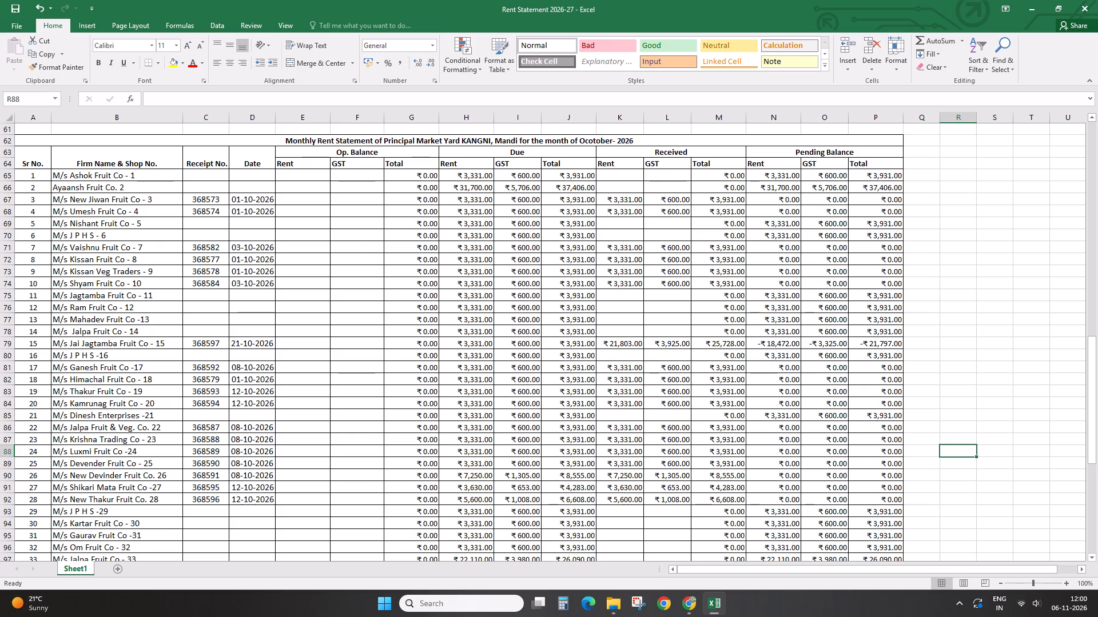
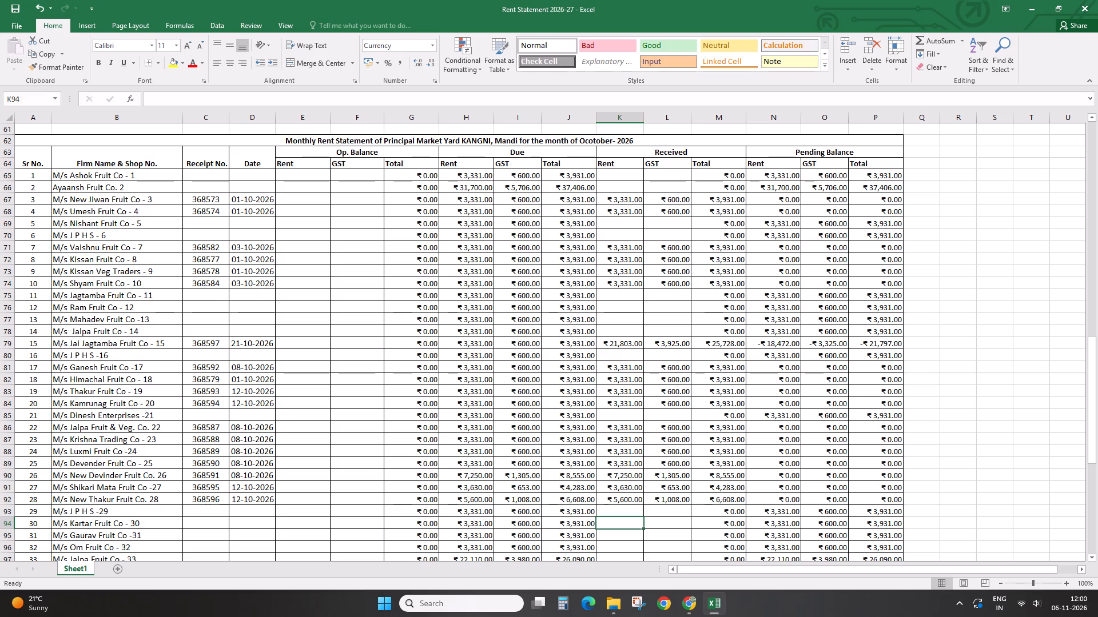
double_click(224, 367)
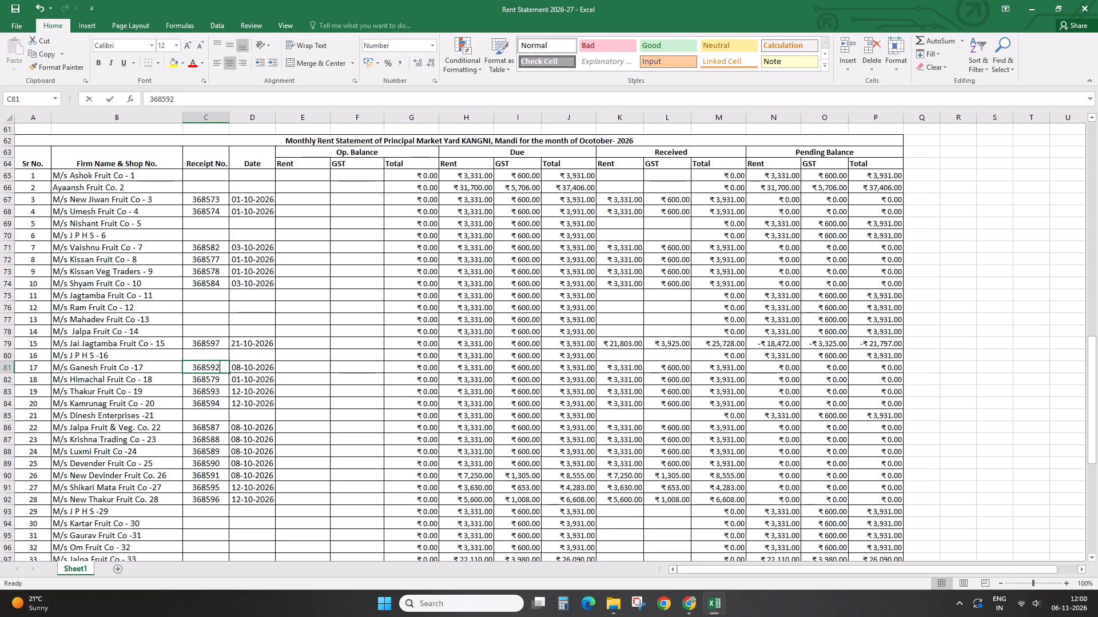
key(alt+Return)
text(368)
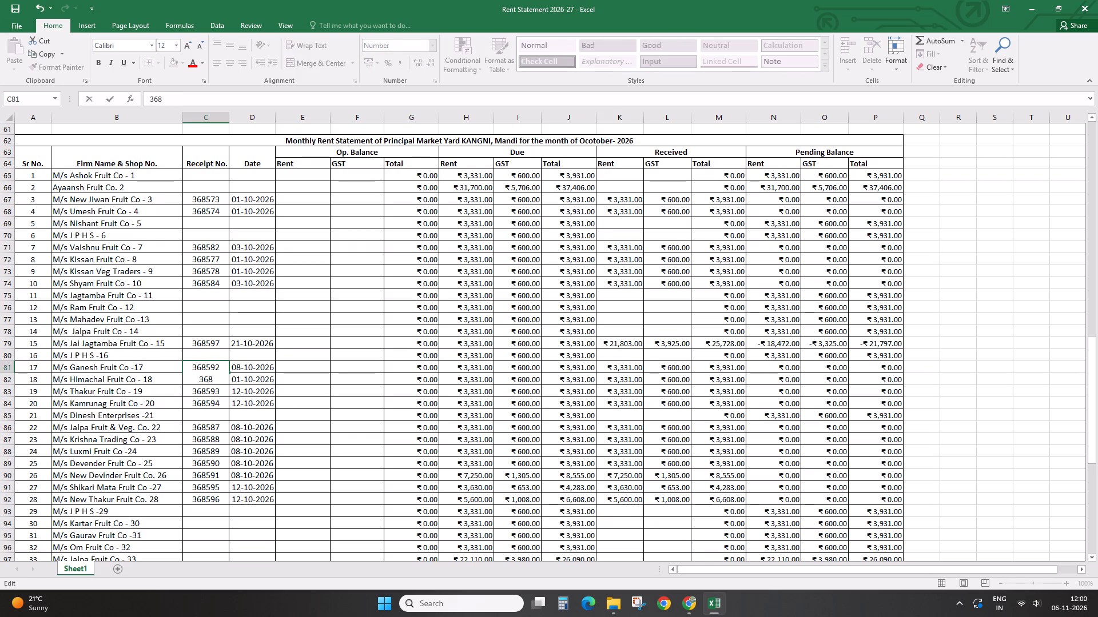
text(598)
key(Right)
click(288, 424)
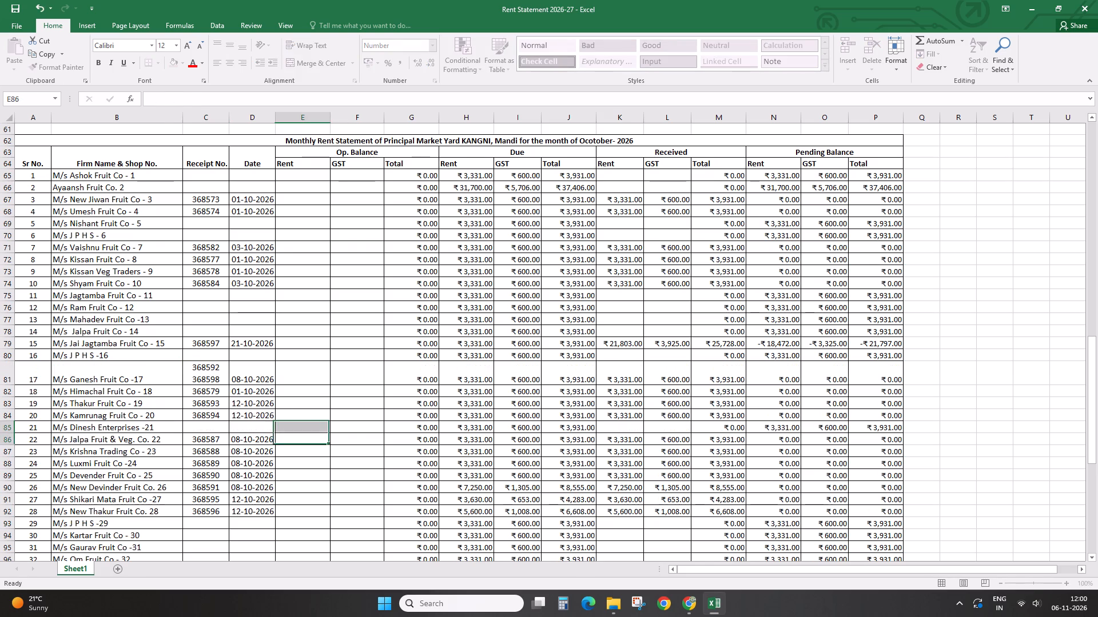
double_click(273, 379)
key(alt+Return)
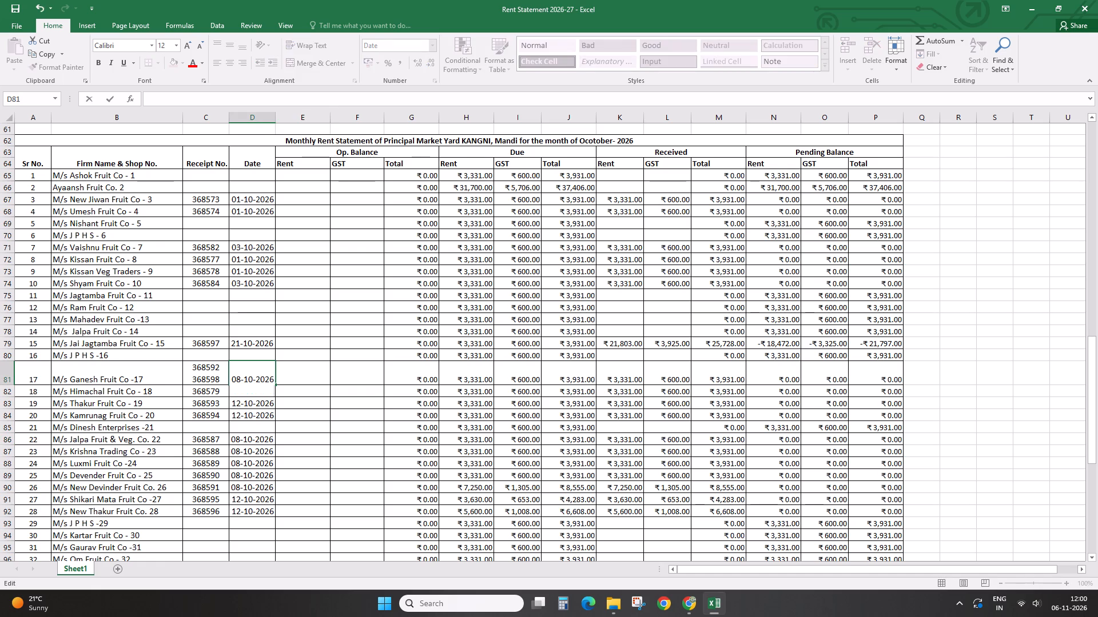
text(21-10-2026)
key(Down)
click(301, 395)
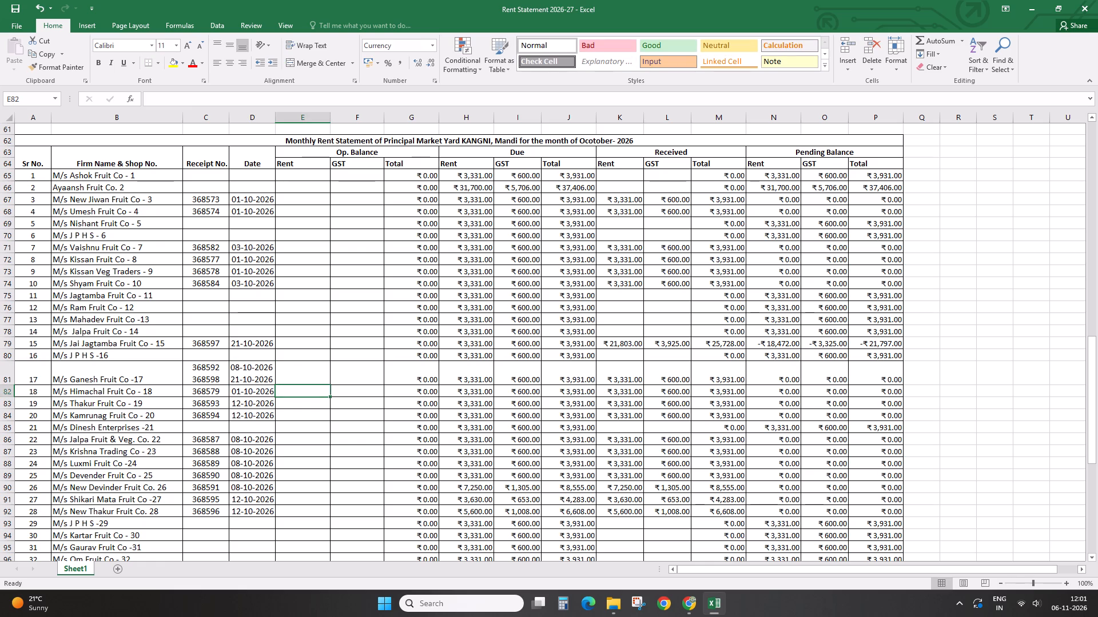
Set the received rent to 6662 and the received GST to 1200 for M/s Ganesh Fruit Co -17.
drag(623, 379, 627, 386)
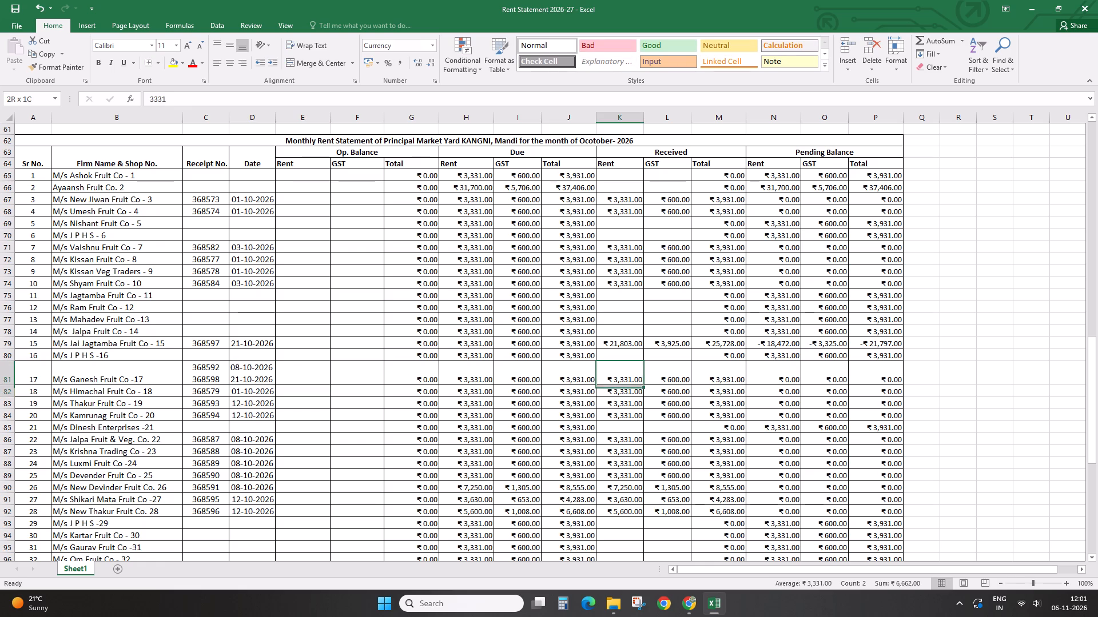
drag(627, 386, 628, 387)
click(627, 377)
text(662)
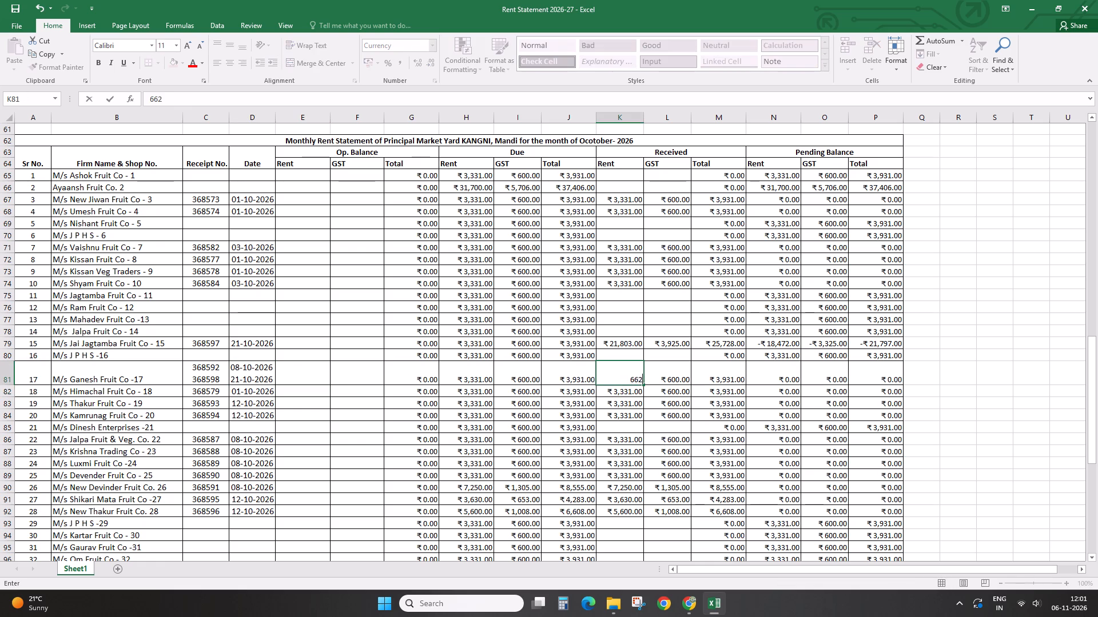
key(Right)
click(627, 377)
text(6662)
key(Right)
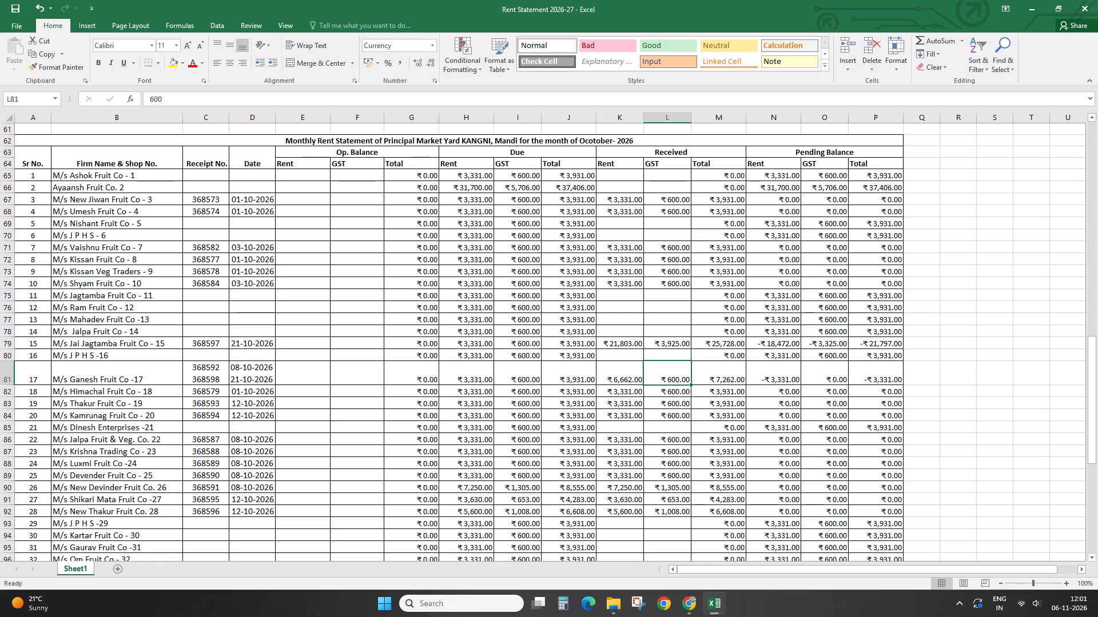
text(1200)
key(Down)
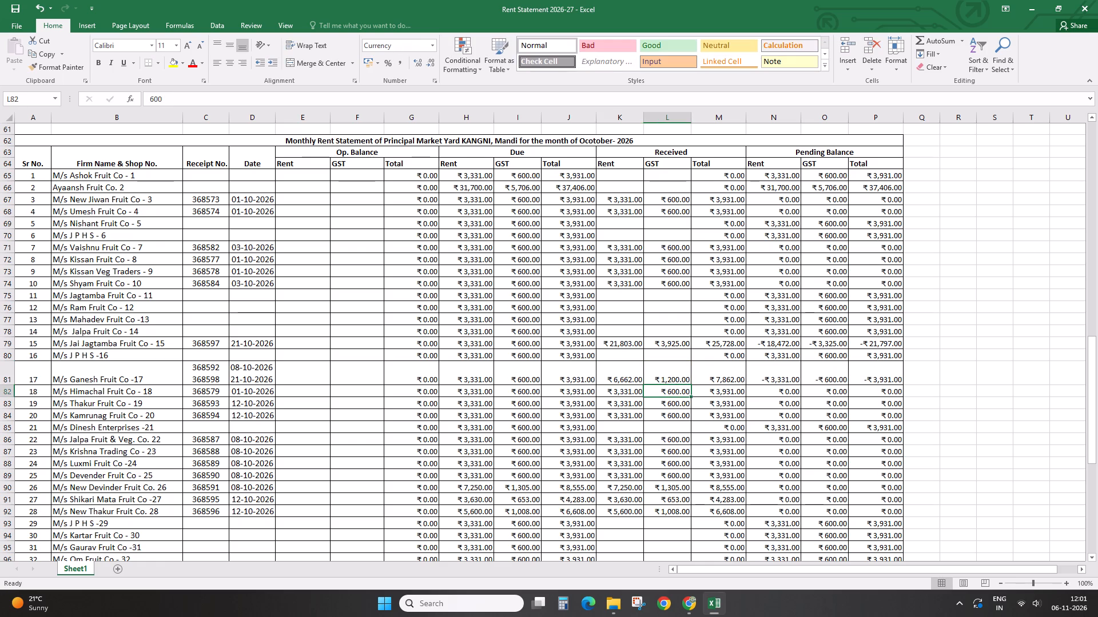
Save the rent statement workbook.
click(21, 9)
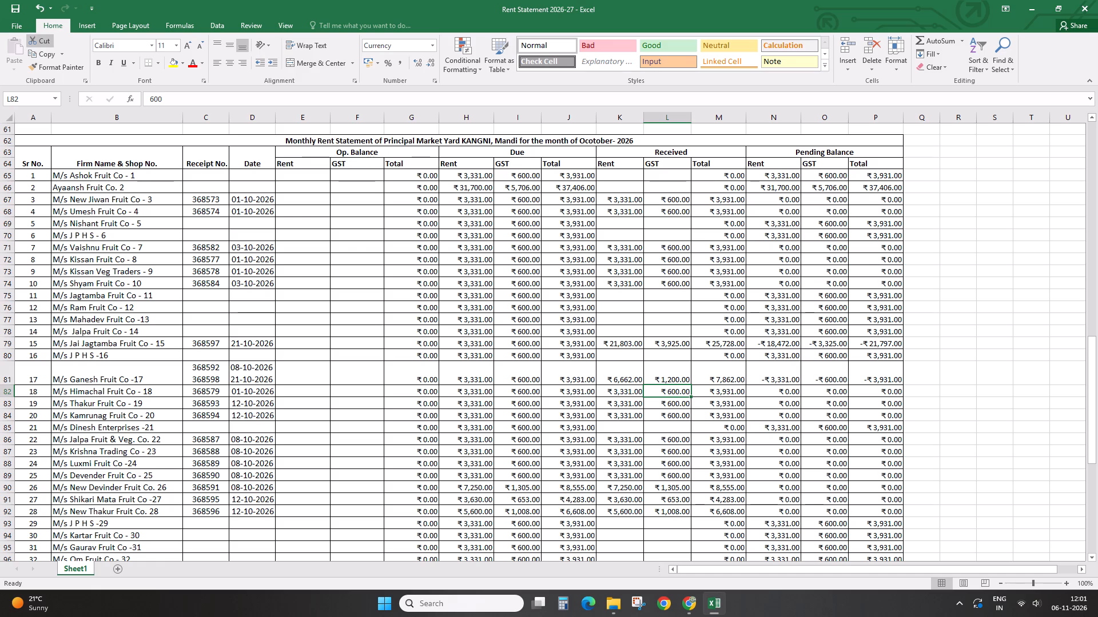
scroll(620, 418, up, 1)
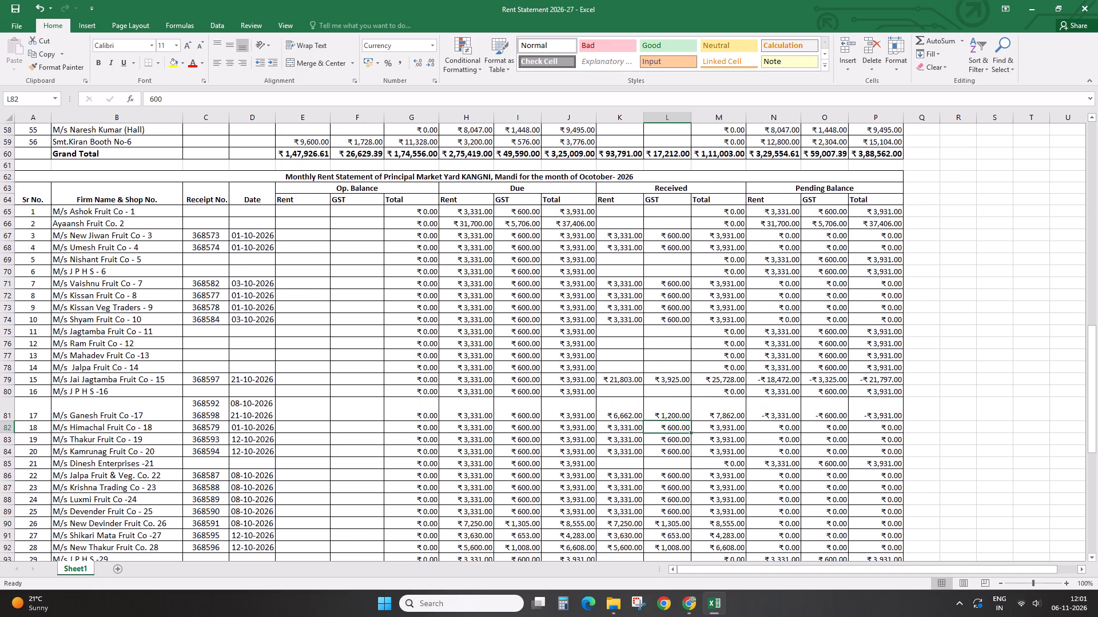
scroll(620, 418, down, 1)
click(13, 8)
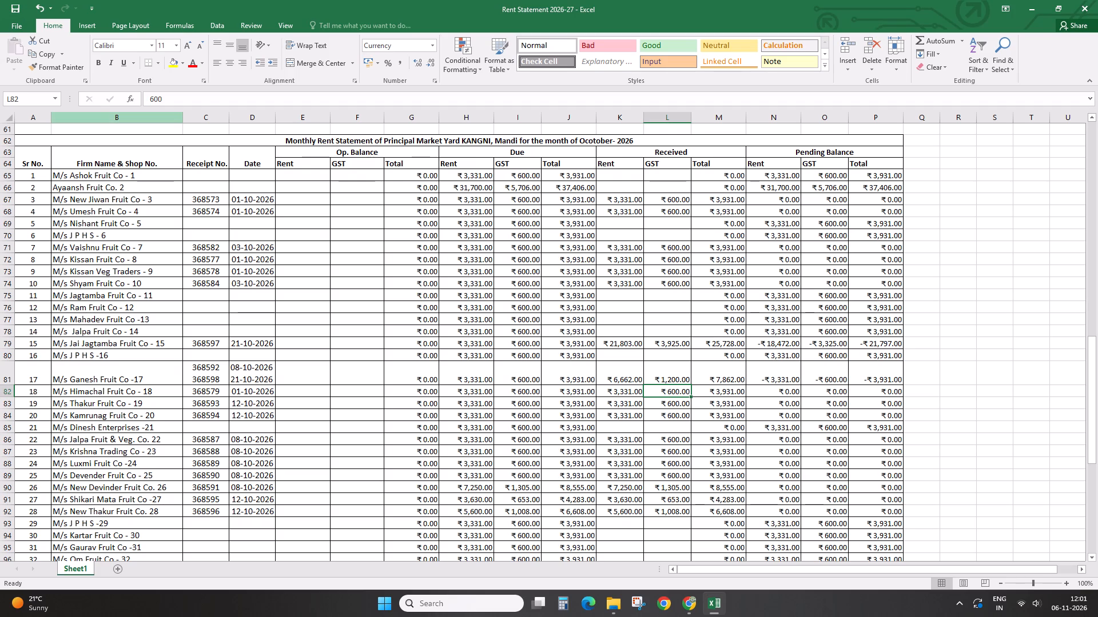
Add second receipt number 368600 and date 28-10-2026 on new lines below the existing entries for M/s Shyam Fruit Co - 10.
scroll(228, 412, down, 1)
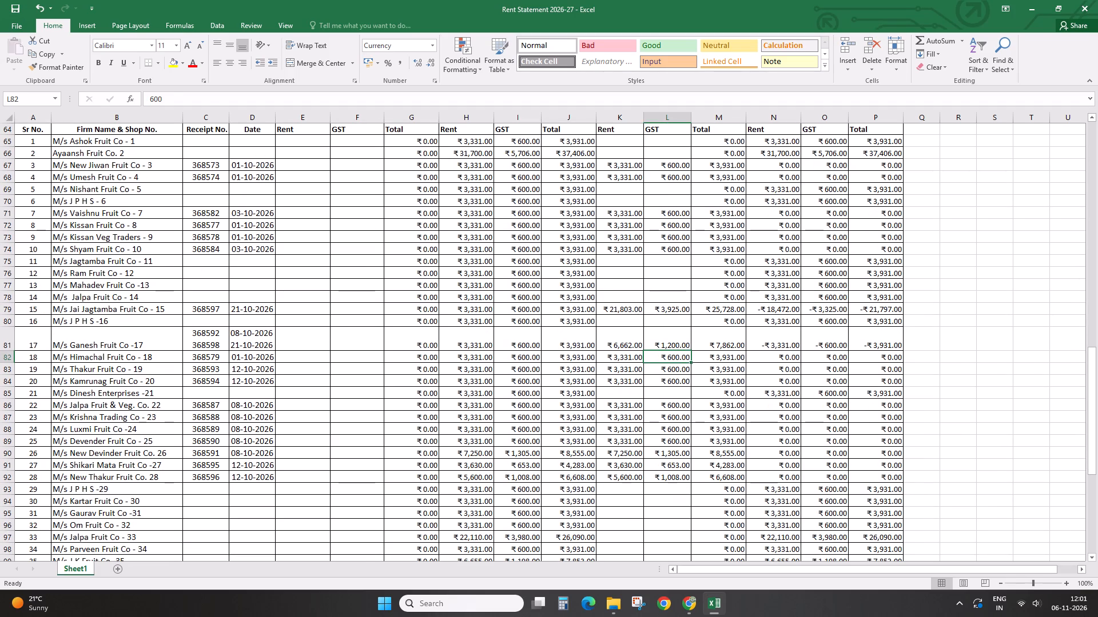
double_click(223, 250)
key(alt+Return)
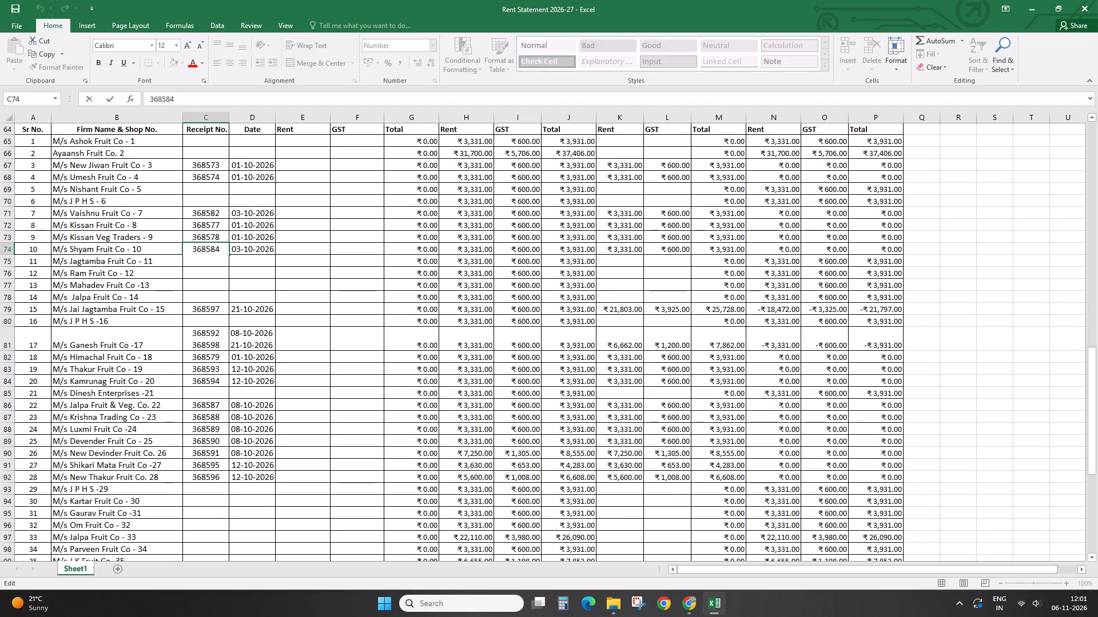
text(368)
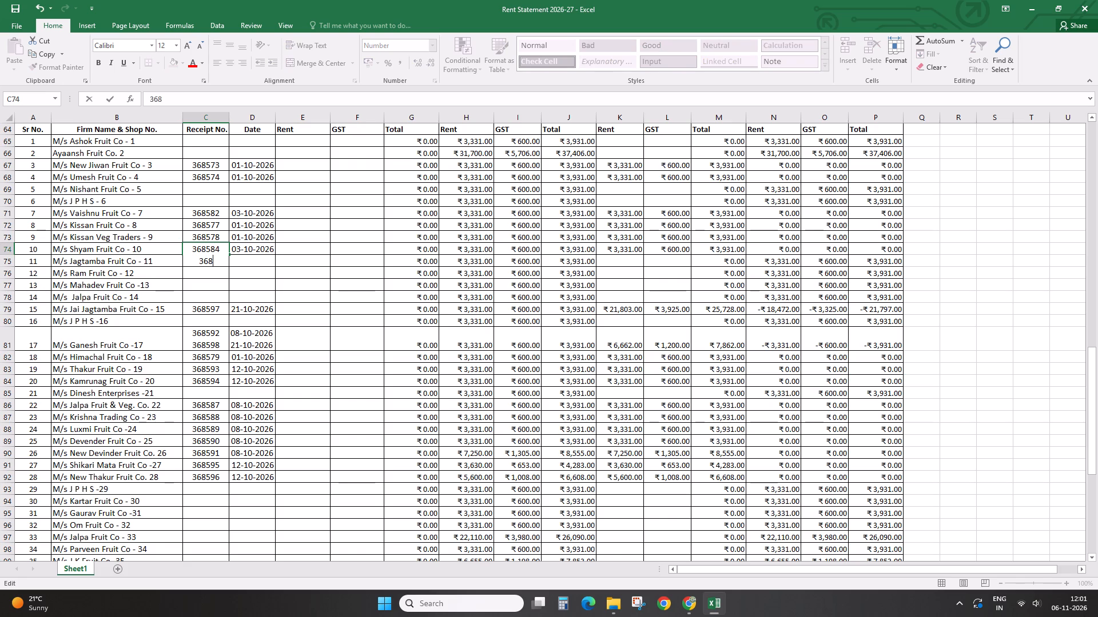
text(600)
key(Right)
click(349, 266)
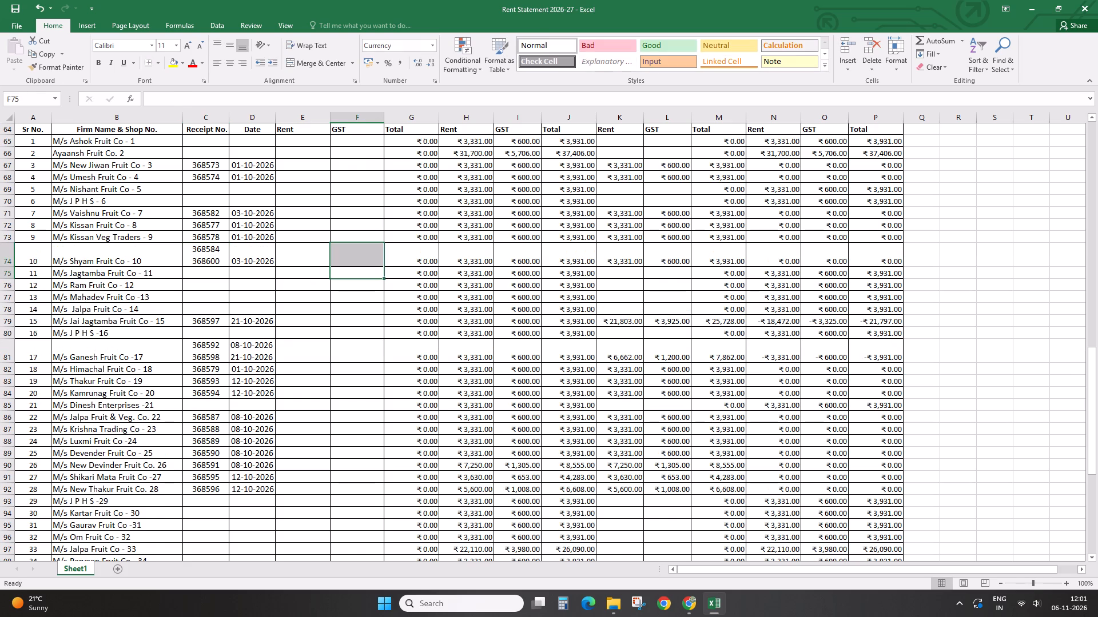
double_click(273, 259)
key(alt+Return)
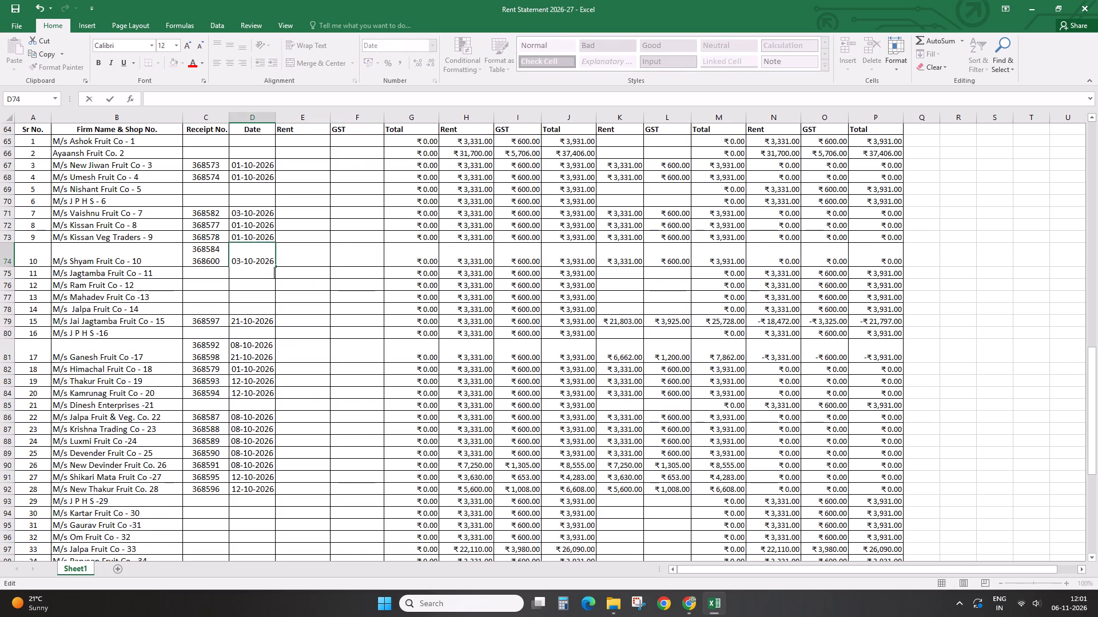
text(28-10-2026)
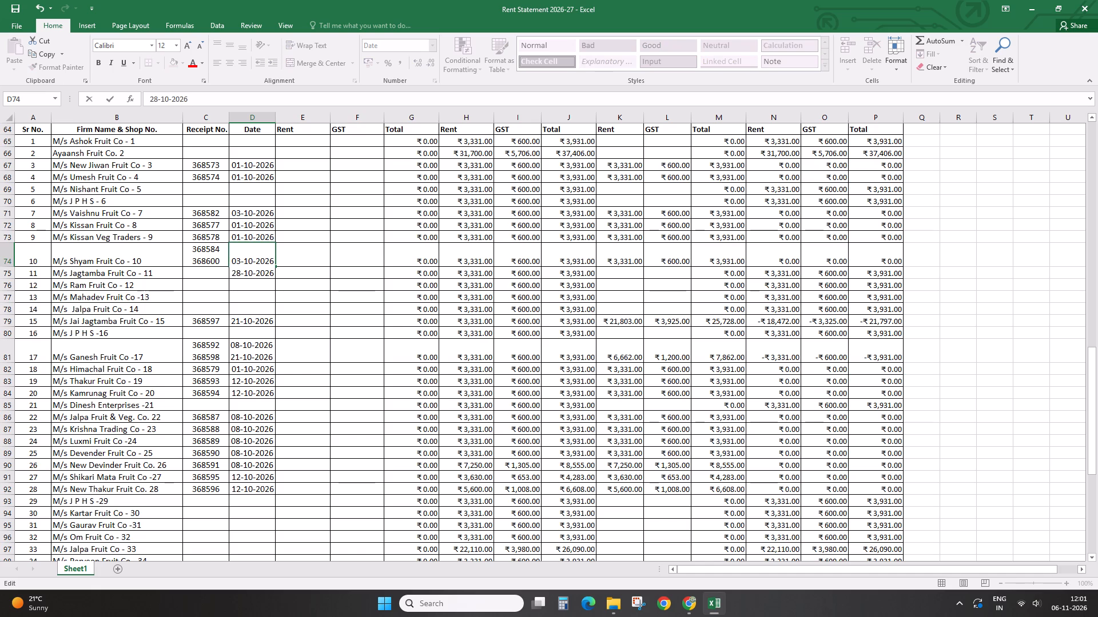
click(320, 254)
Set the received rent to 6662 and the received GST to 1200 for M/s Shyam Fruit Co - 10.
drag(620, 239, 623, 257)
click(623, 261)
text(6662)
key(Right)
text(1200)
click(634, 282)
Add second receipt number 249401 on a new line below the existing one for M/s Shyam Fruit Co-38.
scroll(621, 308, down, 1)
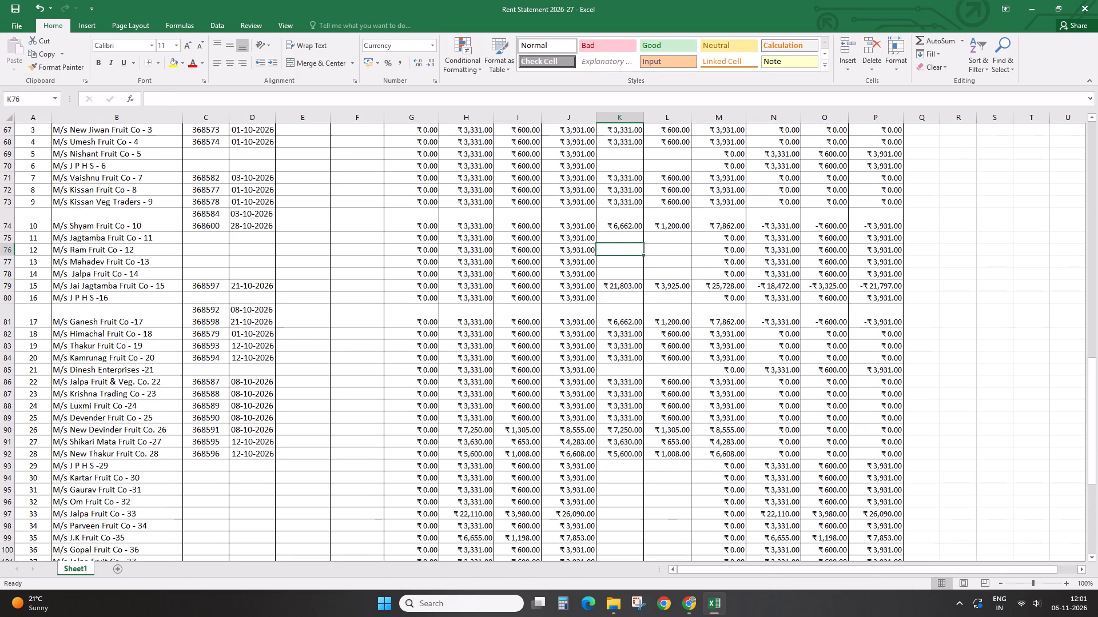
scroll(519, 437, down, 2)
double_click(220, 499)
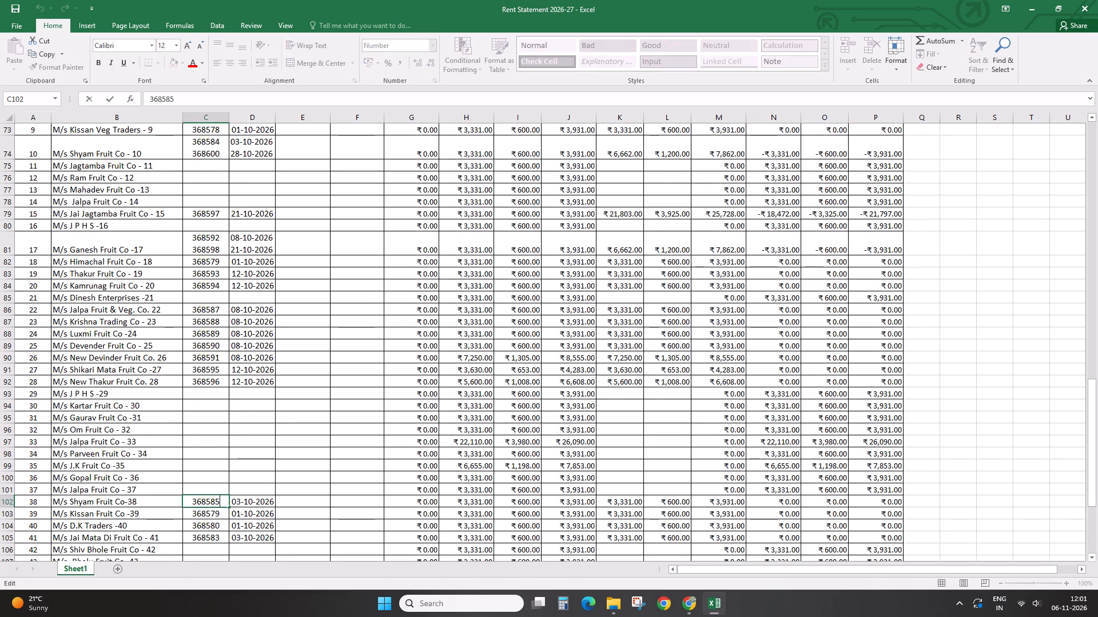
key(alt+Return)
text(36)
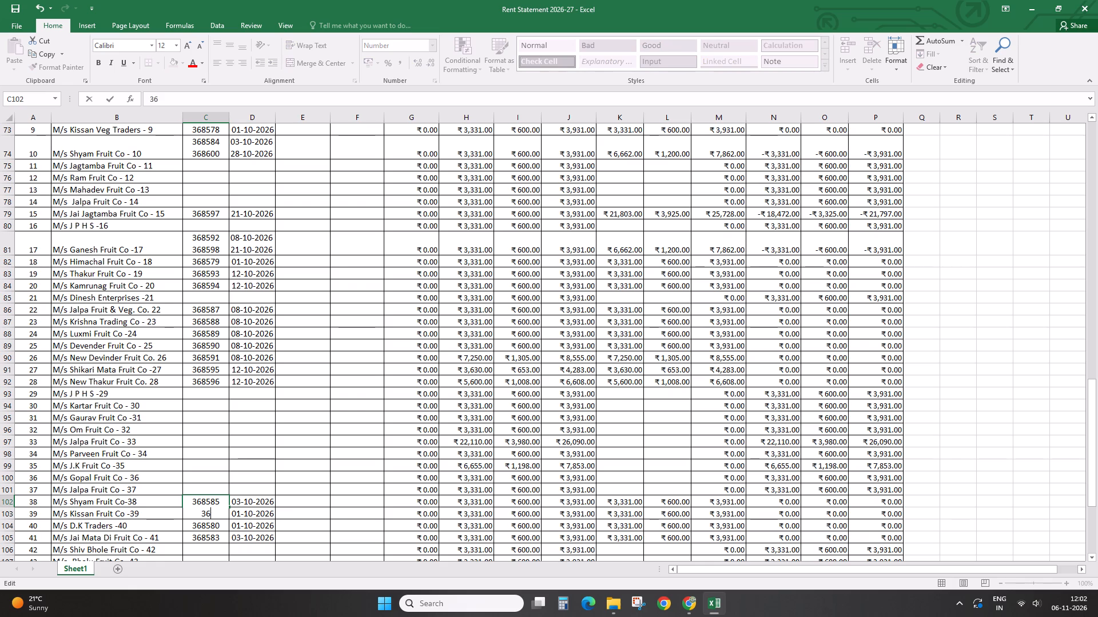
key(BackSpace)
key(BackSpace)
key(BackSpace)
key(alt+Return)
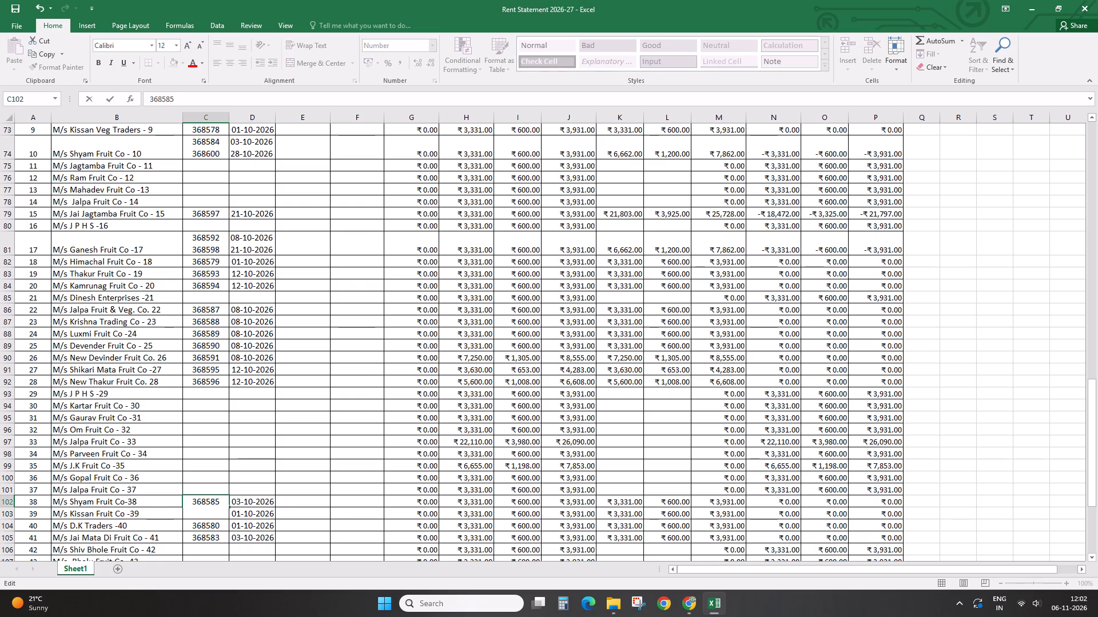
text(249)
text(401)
click(397, 461)
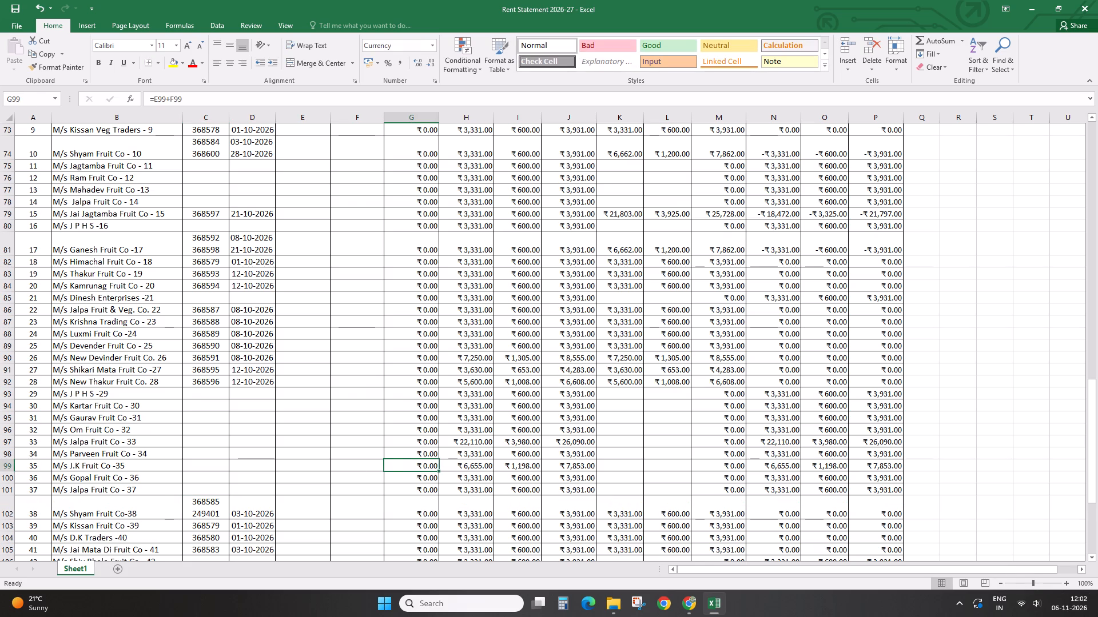
Add second receipt date 28-10-2026 on a new line below the existing date for M/s Shyam Fruit Co-38.
double_click(274, 512)
double_click(273, 512)
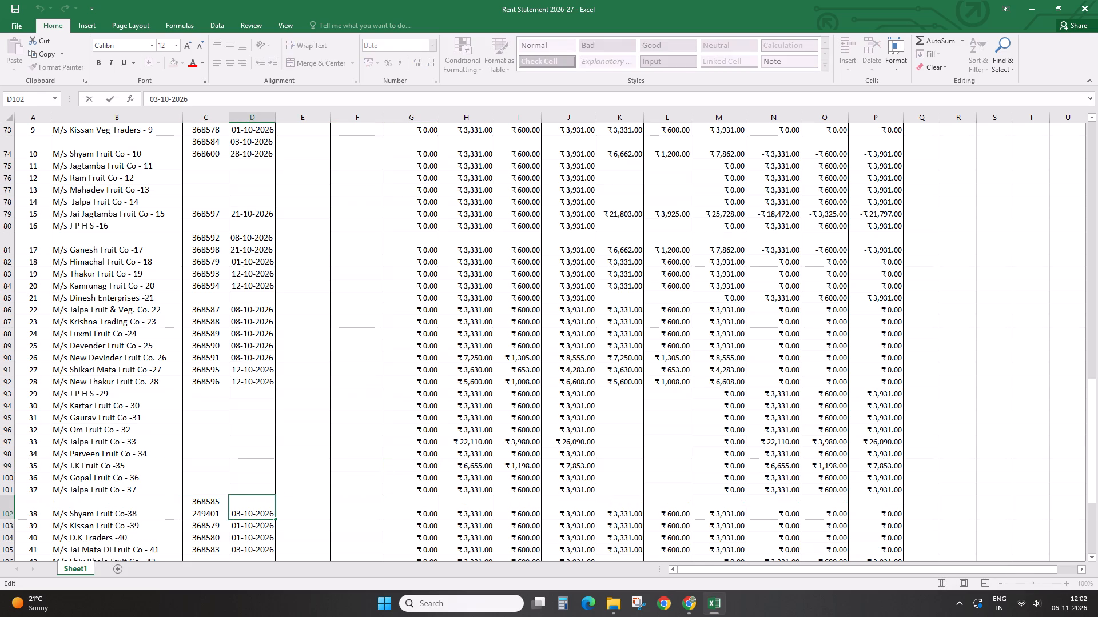
key(alt+Return)
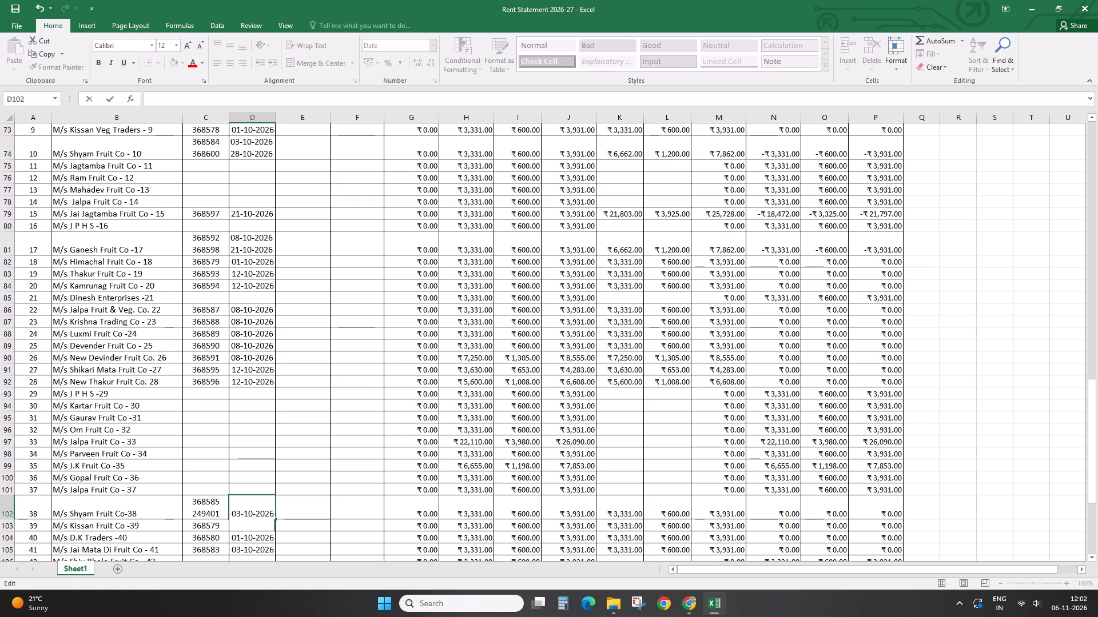
text(249)
key(BackSpace)
key(BackSpace)
key(BackSpace)
text(28-10-2026)
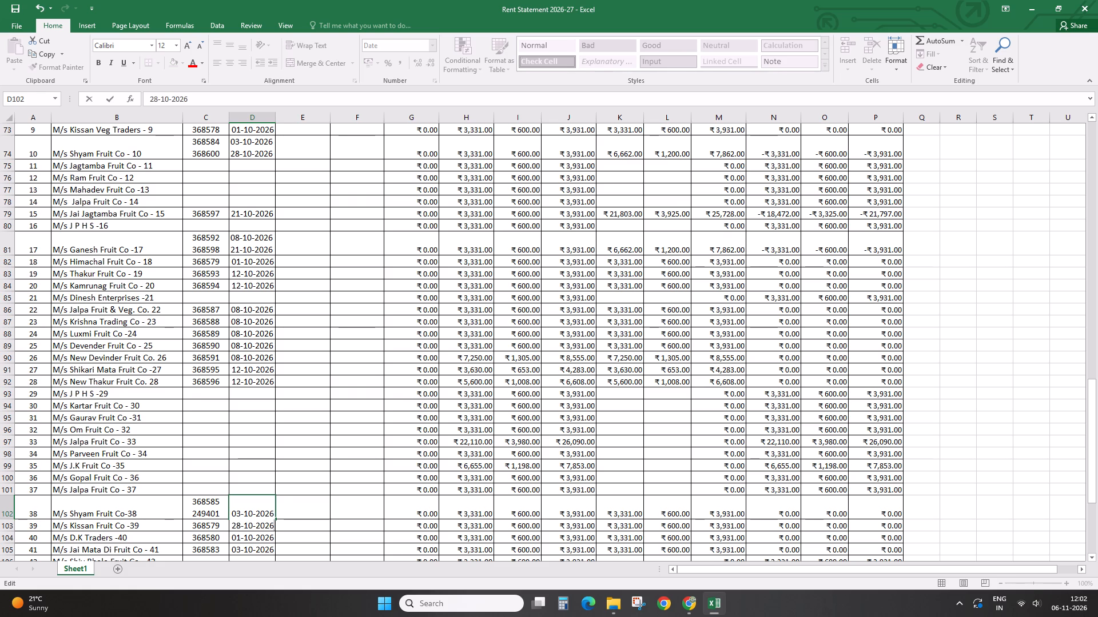
click(635, 510)
Set the received rent to 6662 and the received GST to 1200 for M/s Shyam Fruit Co-38.
drag(628, 510, 628, 520)
click(627, 509)
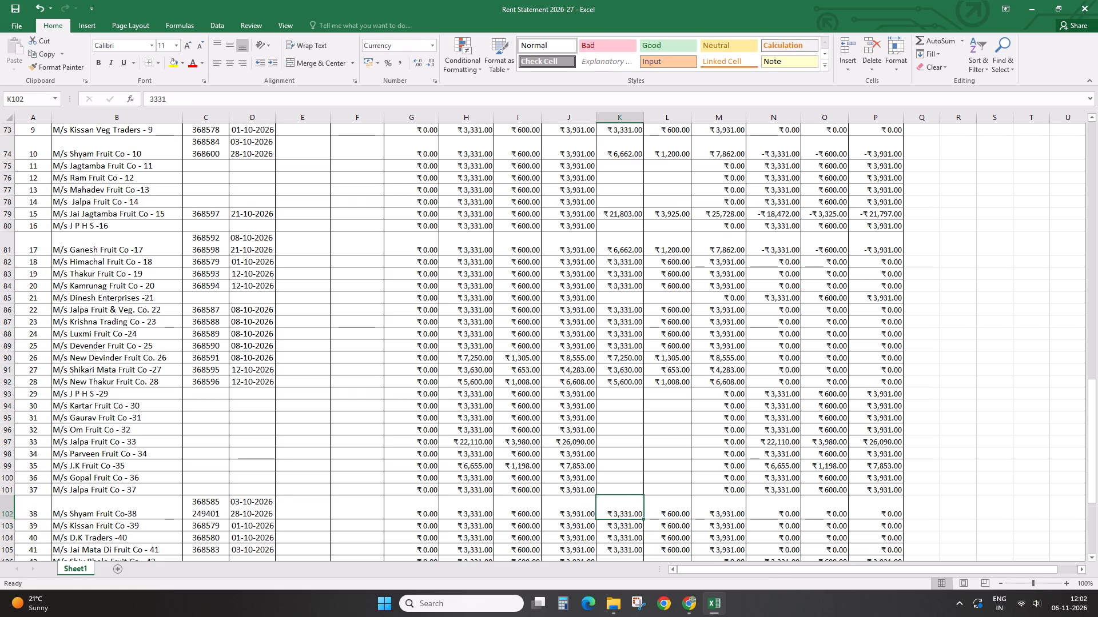
text(6662)
key(Right)
text(1200)
click(649, 474)
Add second receipt number 249402 on a new line below the existing one for the hall firm at serial number 53.
scroll(660, 459, down, 7)
double_click(222, 417)
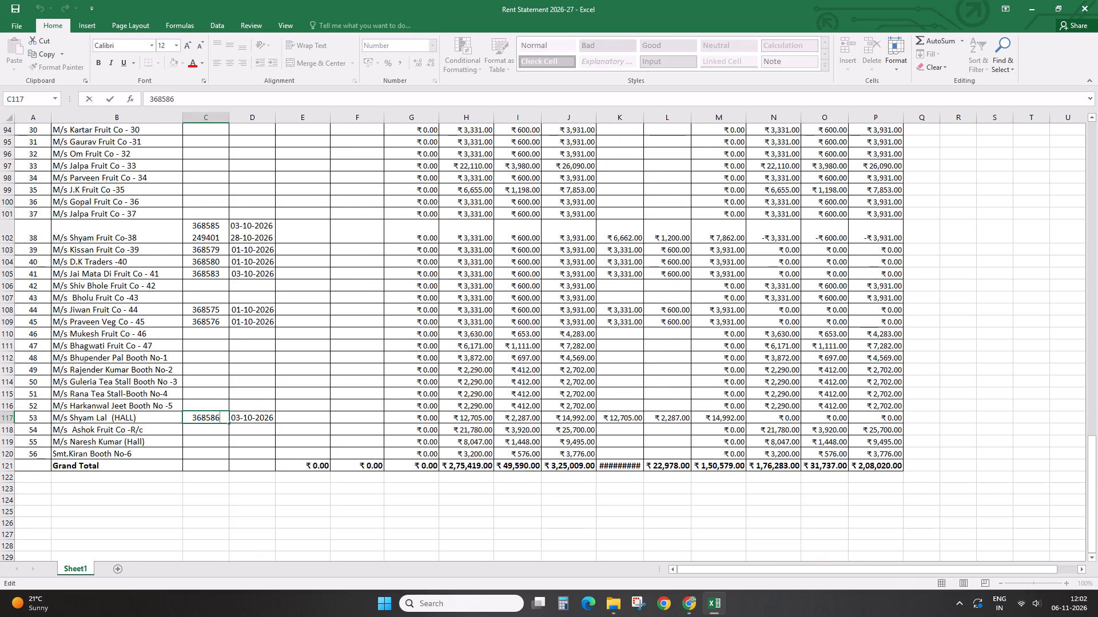
key(alt+Return)
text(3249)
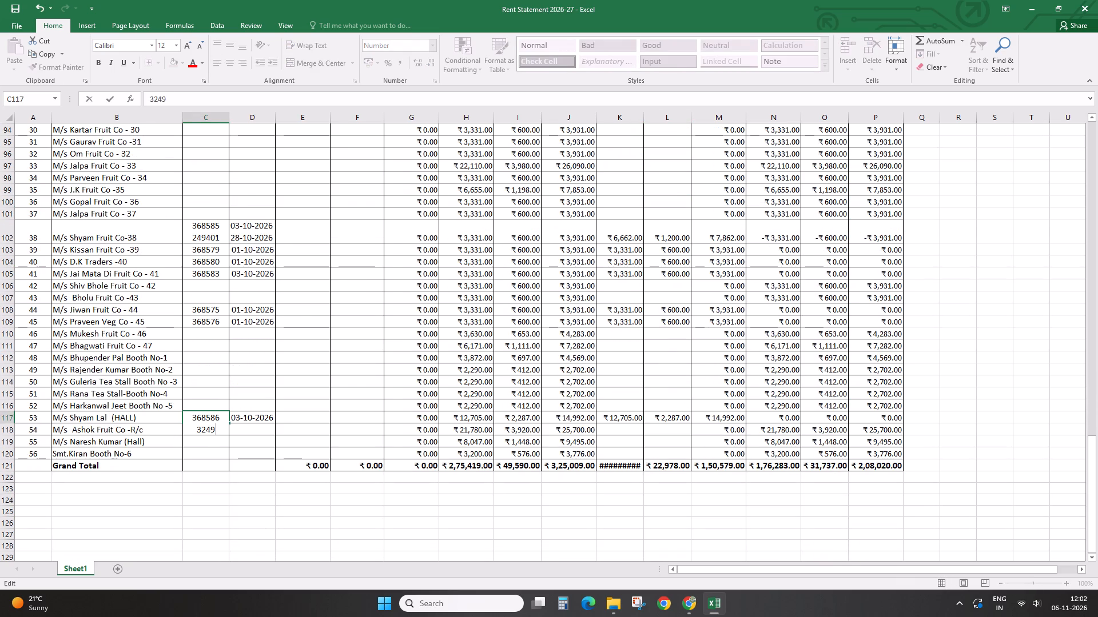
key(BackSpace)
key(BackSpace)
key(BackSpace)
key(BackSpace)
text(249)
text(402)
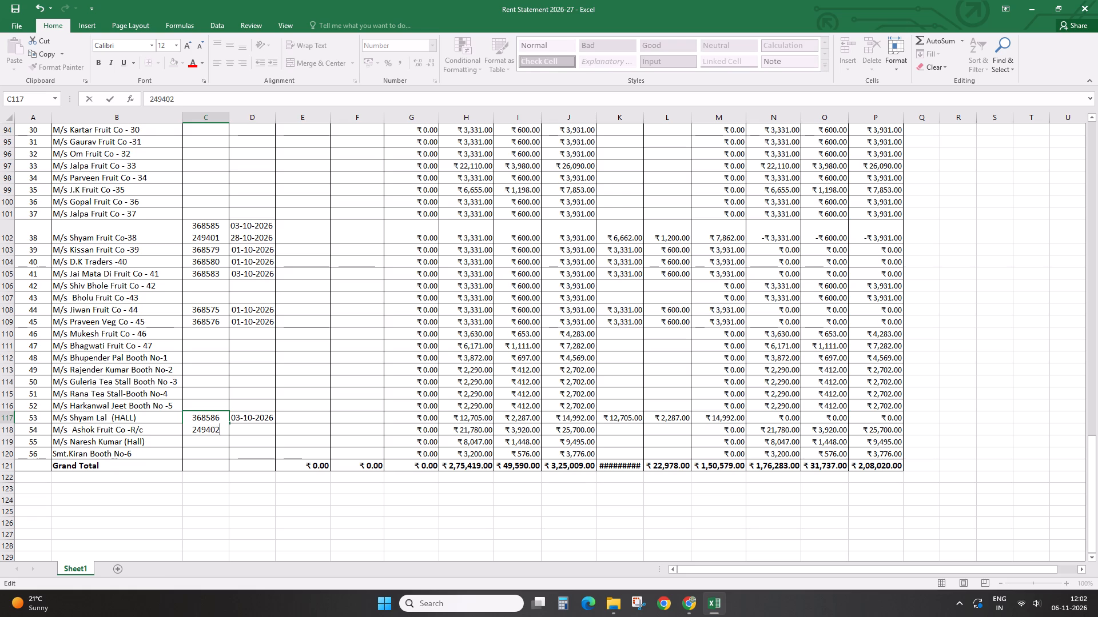
click(236, 423)
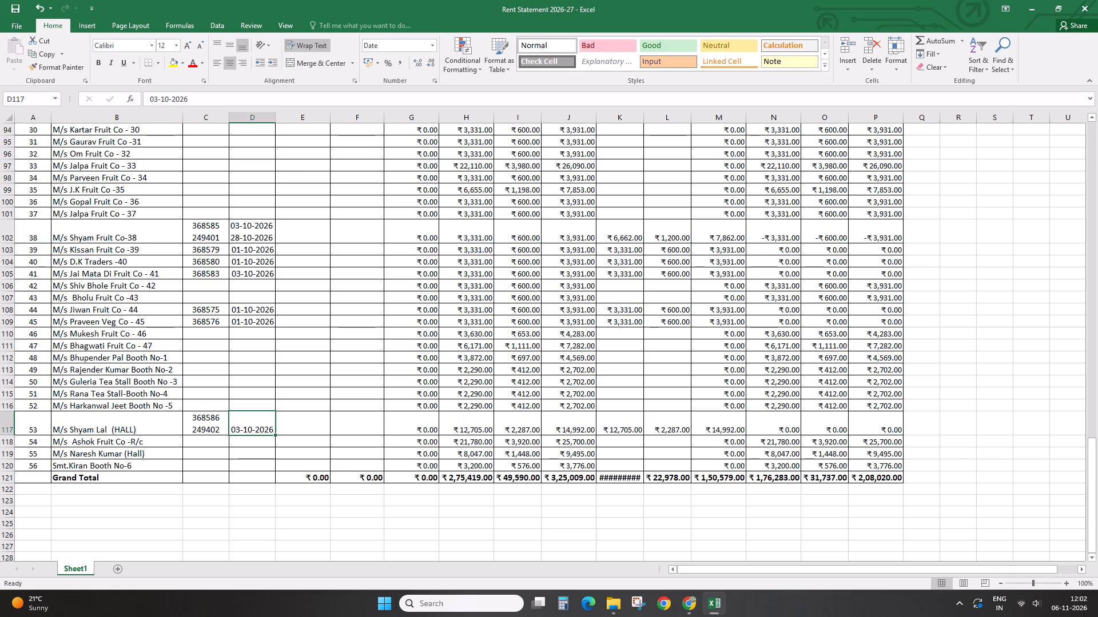
Add second receipt date 28-10-2026 on a new line below the existing date for the hall firm at serial number 53.
double_click(272, 429)
key(alt+Return)
text(28)
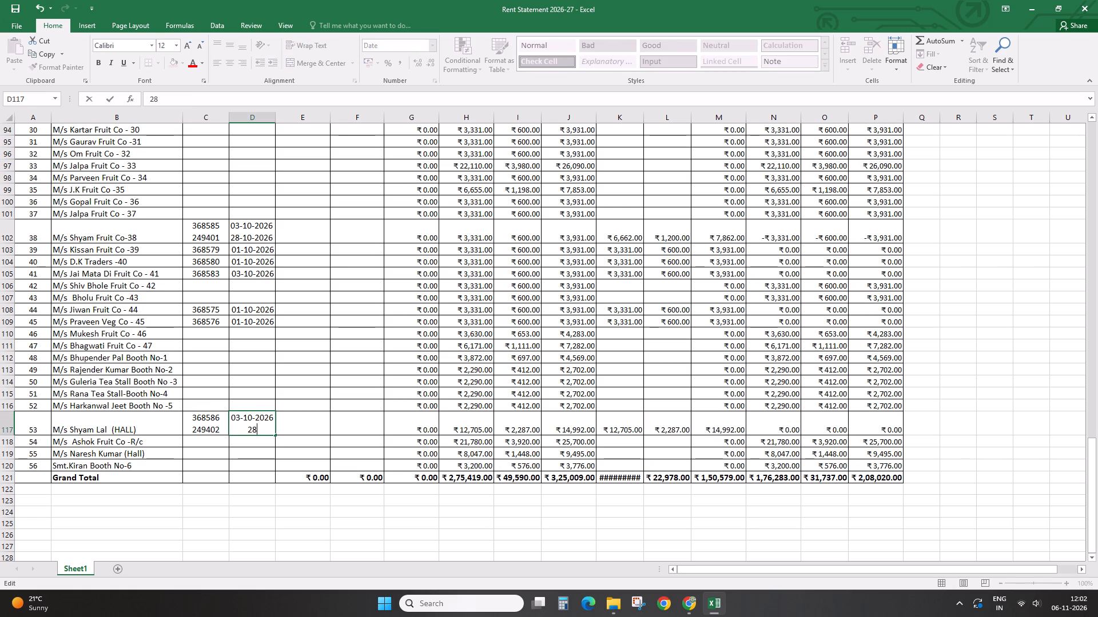
text(-10-2026)
click(579, 517)
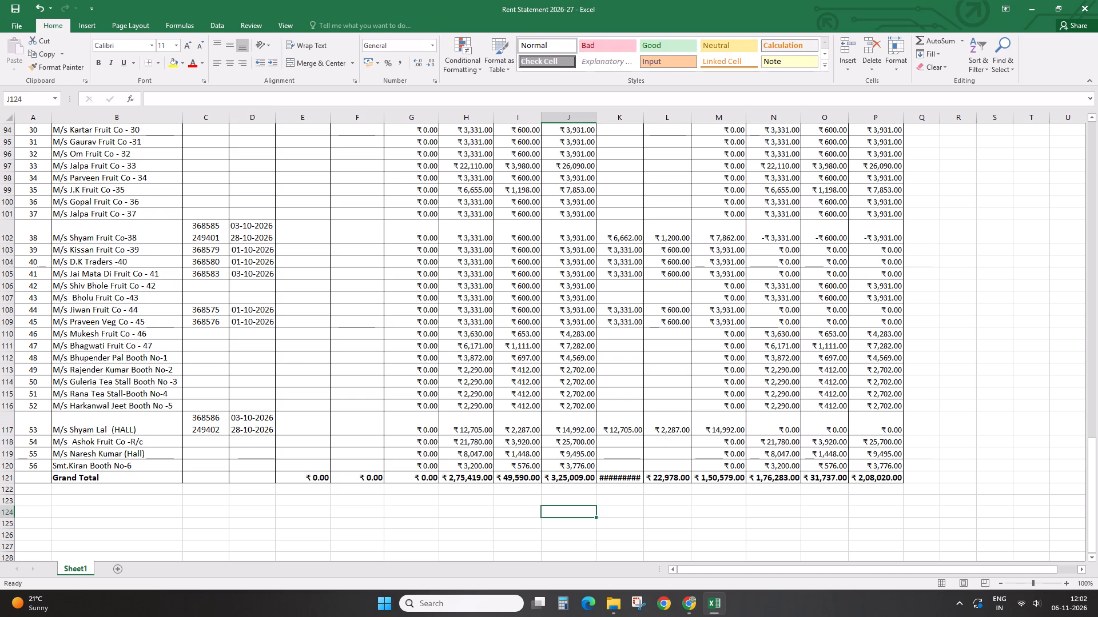
Auto-fit the width of the received rent column to its contents.
double_click(646, 121)
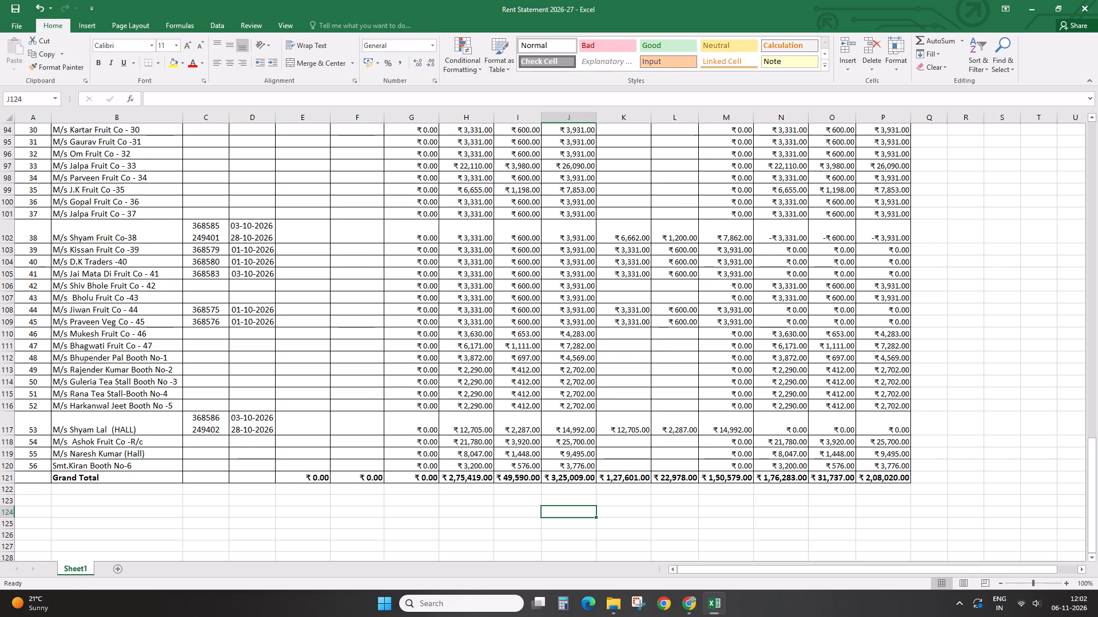
click(709, 518)
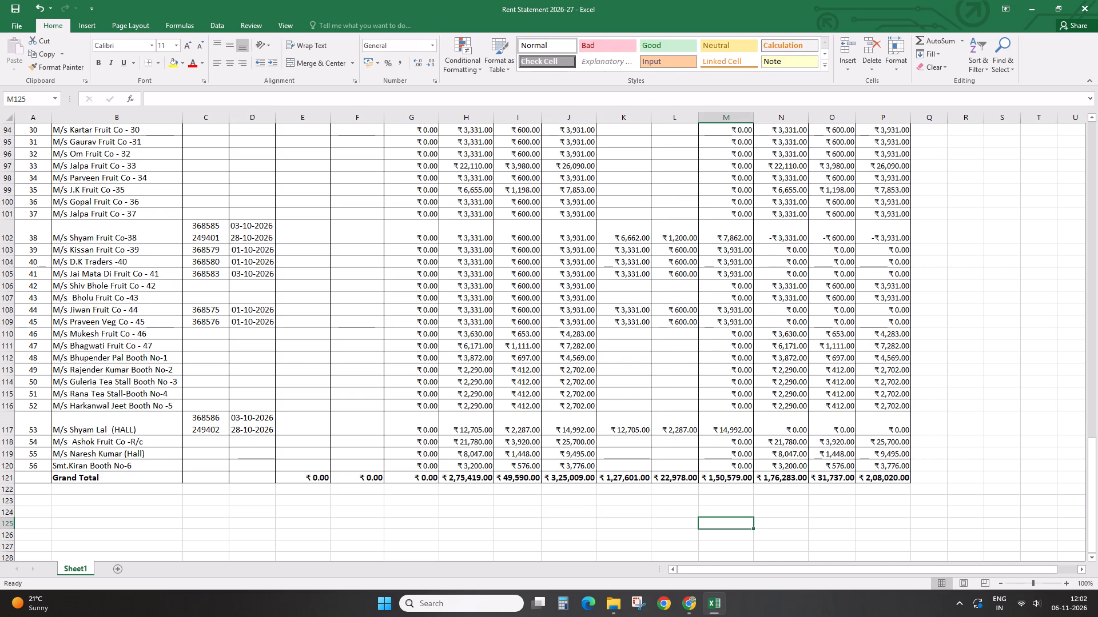
Set the received rent to 25410 and the received GST to 4574 for the hall firm at serial number 53.
click(467, 427)
ctrl+click(624, 423)
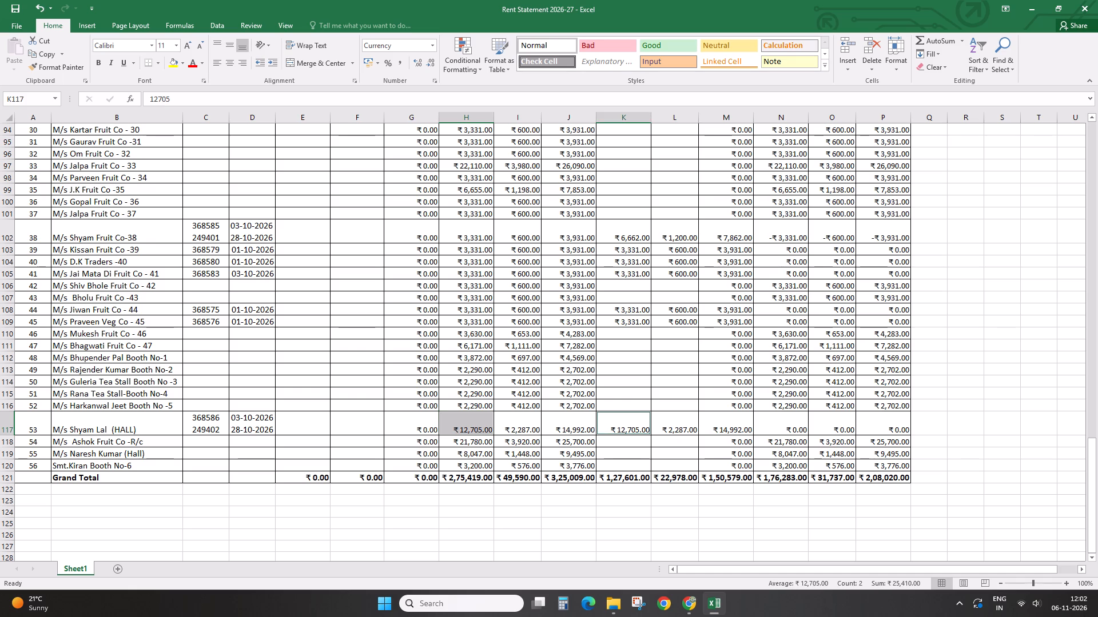
click(624, 423)
text(25410)
key(Right)
click(520, 421)
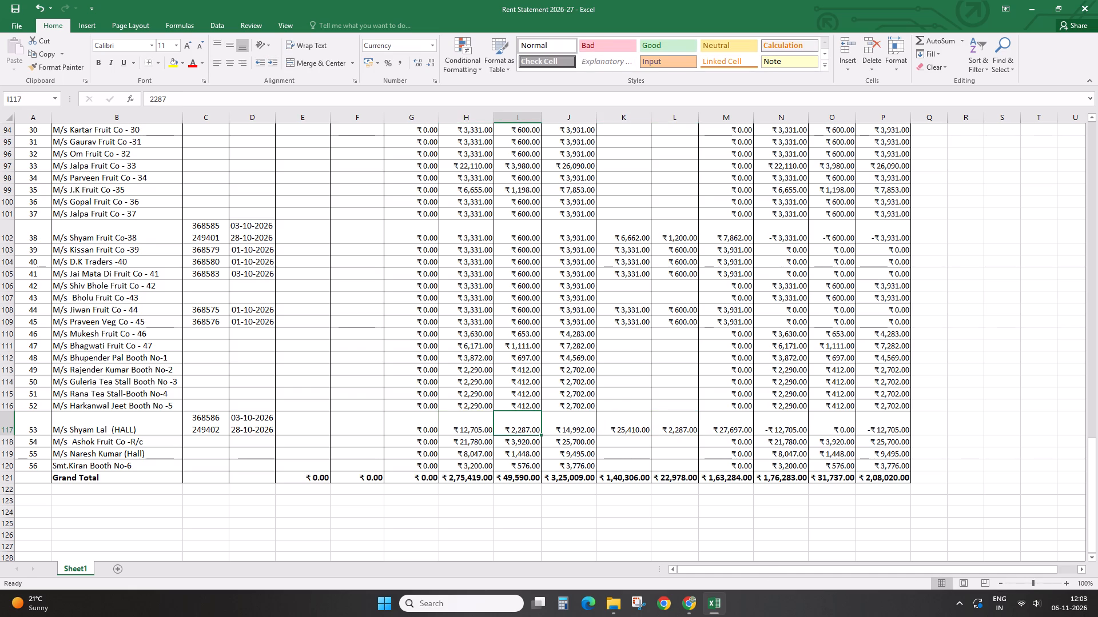
ctrl+click(673, 426)
click(673, 426)
text(4574)
key(Down)
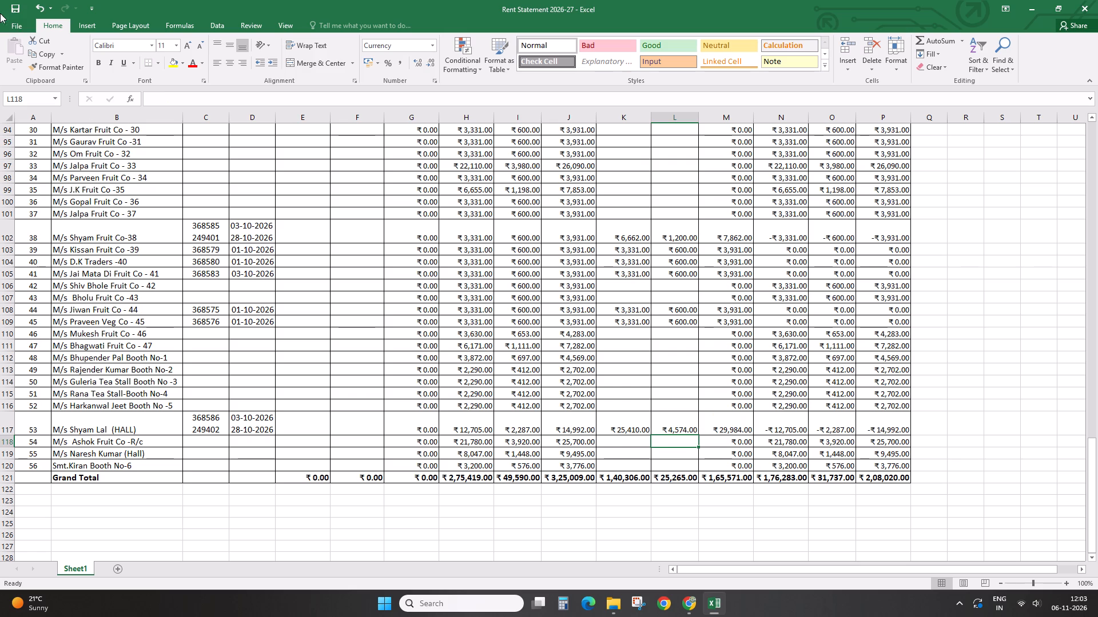
Save the rent statement workbook.
click(13, 11)
click(11, 5)
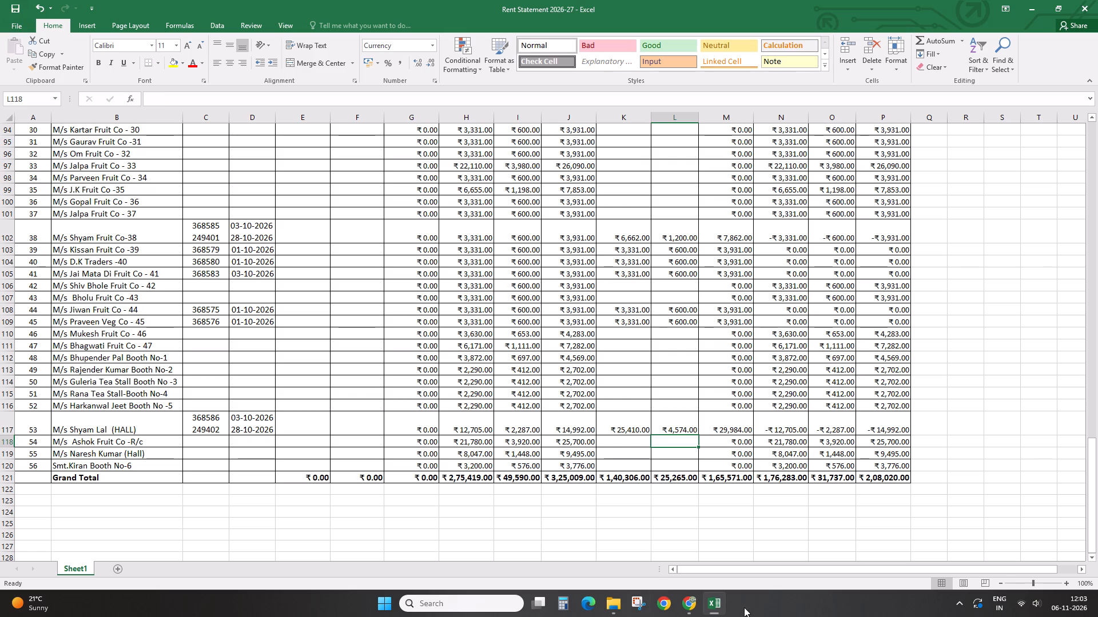
Switch to the Cash Deposit Return Yard workbook and set the Income Report's during-the-month Rent Of Shops/Godowns to 140306.
click(722, 606)
click(722, 606)
click(722, 606)
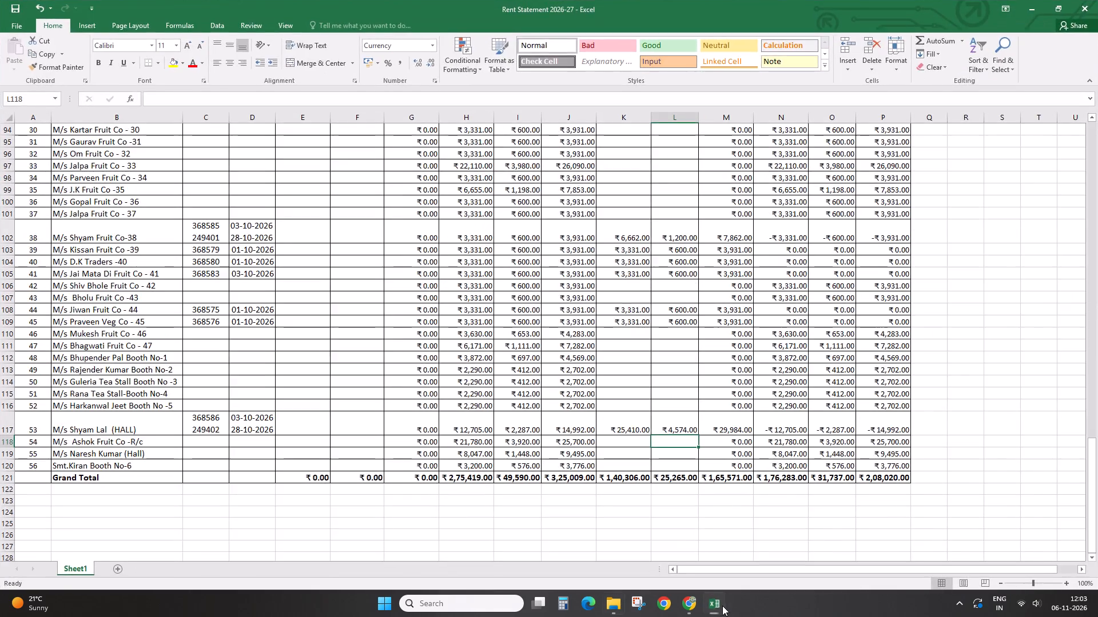
double_click(150, 262)
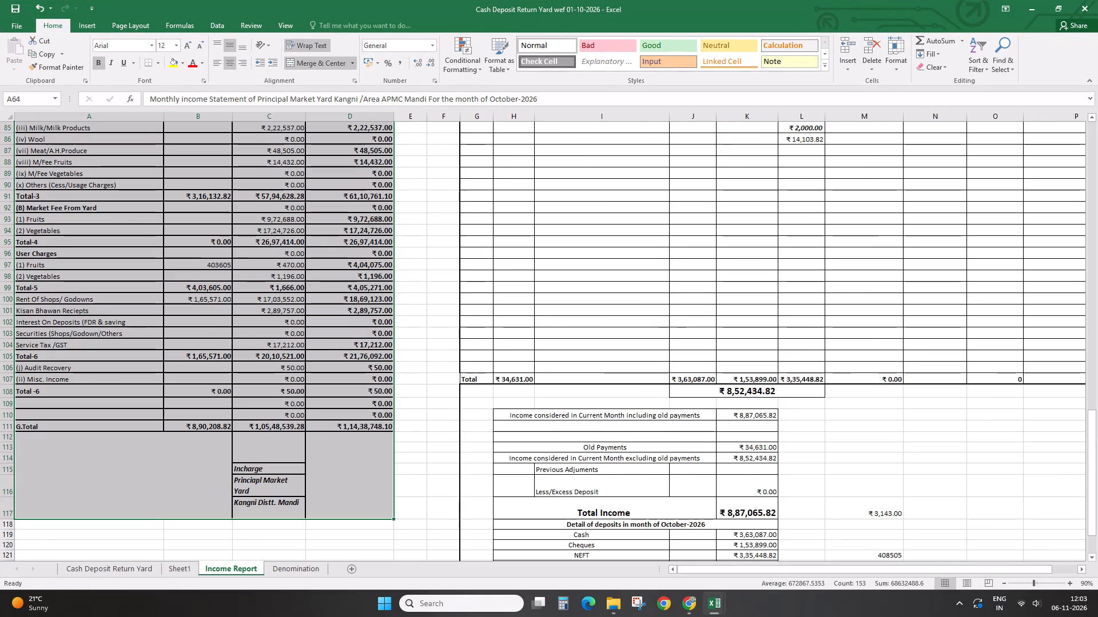
click(204, 302)
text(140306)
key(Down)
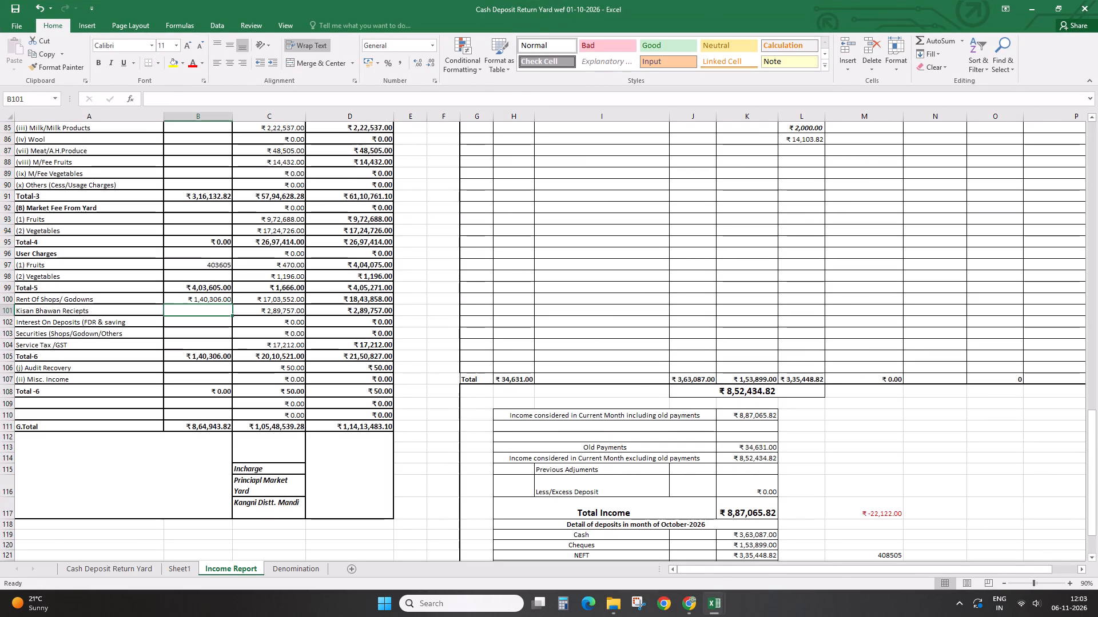
Check the rent statement's received GST total and enter 25265 as the during-the-month Service Tax/GST in the Income Report.
click(710, 603)
click(759, 546)
click(722, 606)
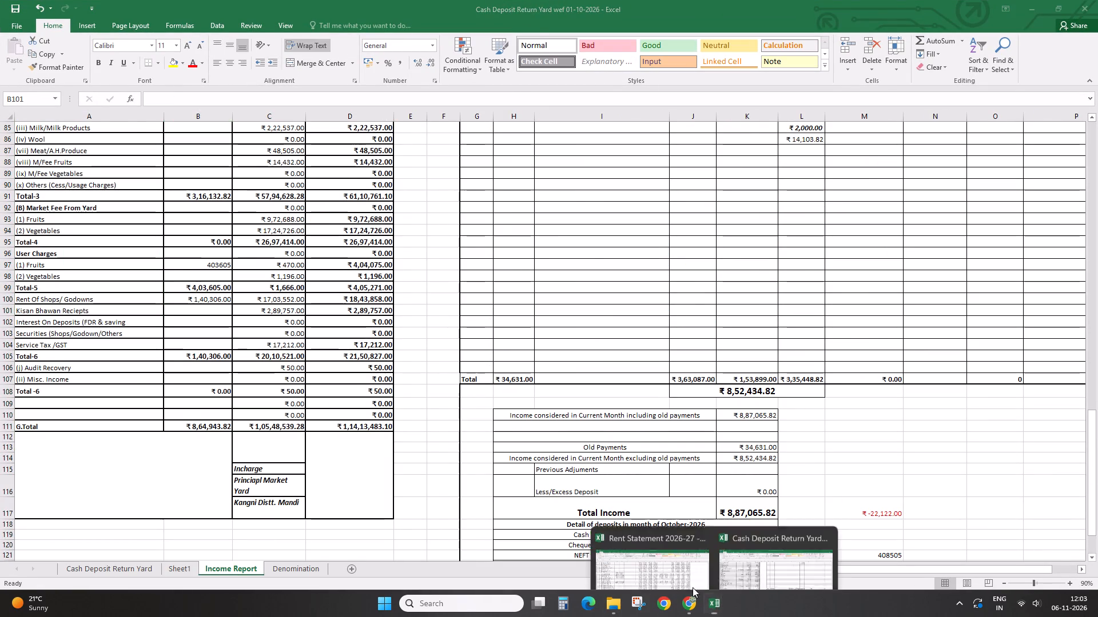
click(662, 550)
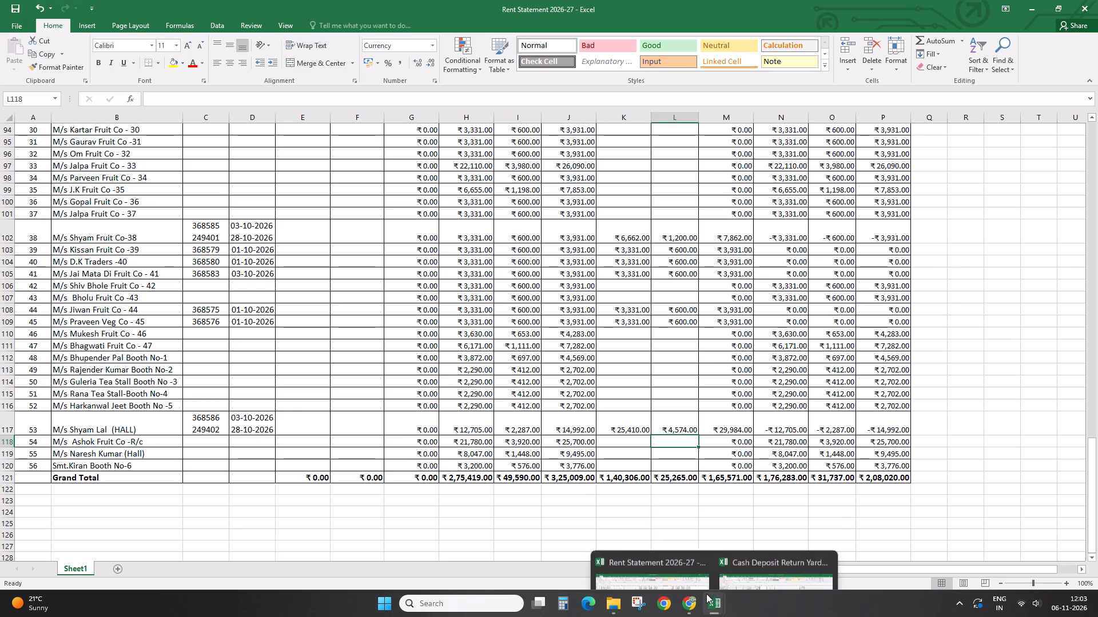
click(709, 605)
click(746, 552)
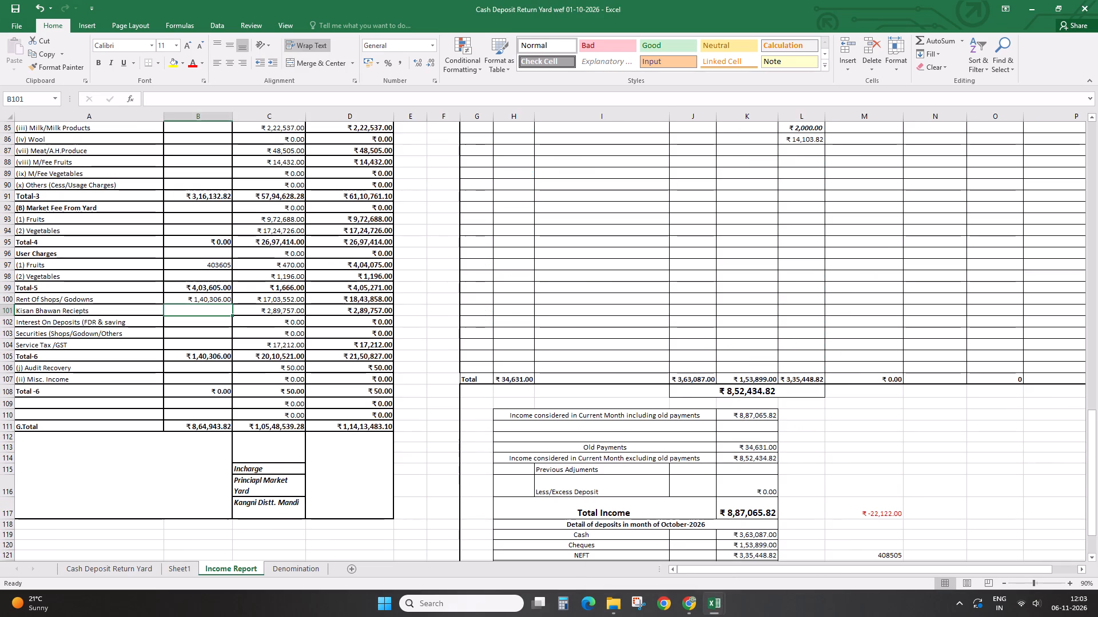
click(202, 346)
text(25265)
key(Down)
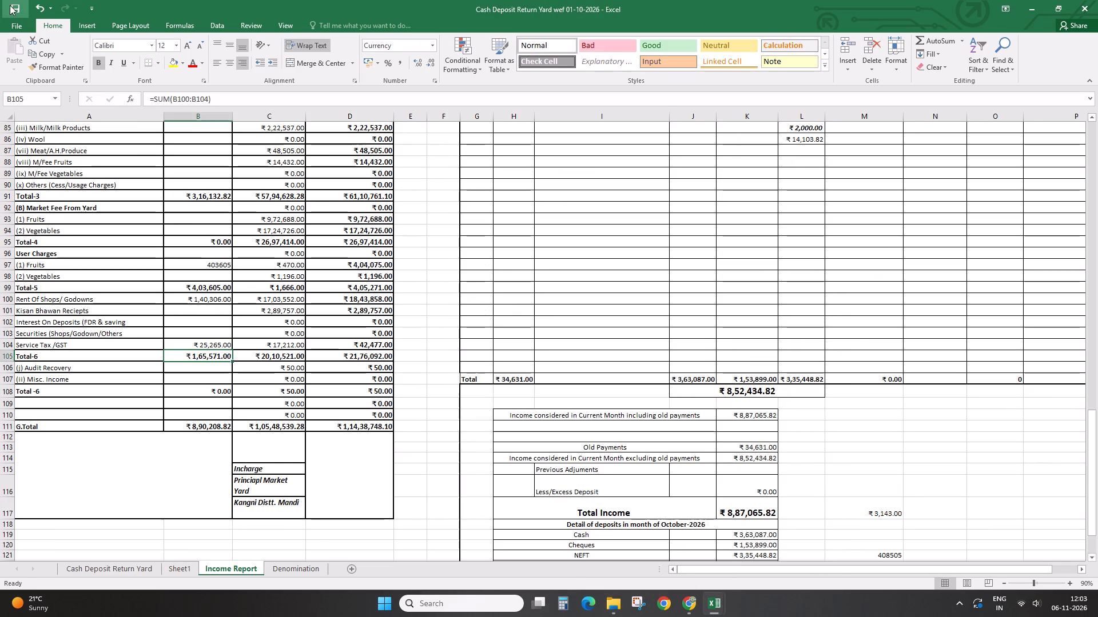
Save the Cash Deposit Return Yard workbook.
click(10, 5)
Print two copies of only the October-2026 monthly income statement, from its title through the signature block.
scroll(239, 187, up, 9)
drag(254, 201, 258, 616)
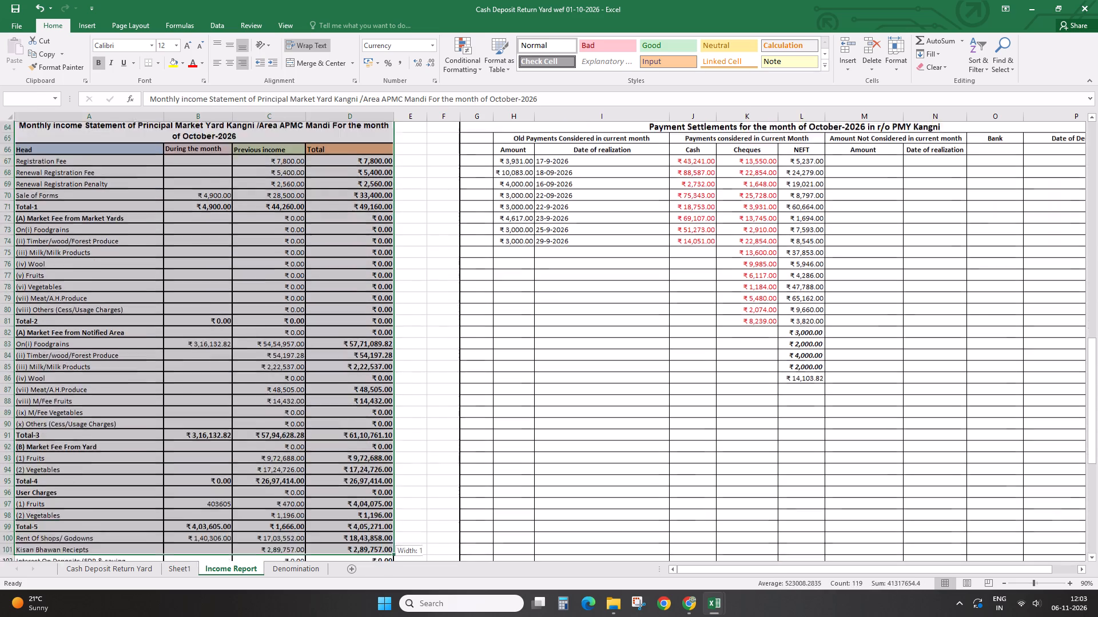
drag(258, 616, 337, 600)
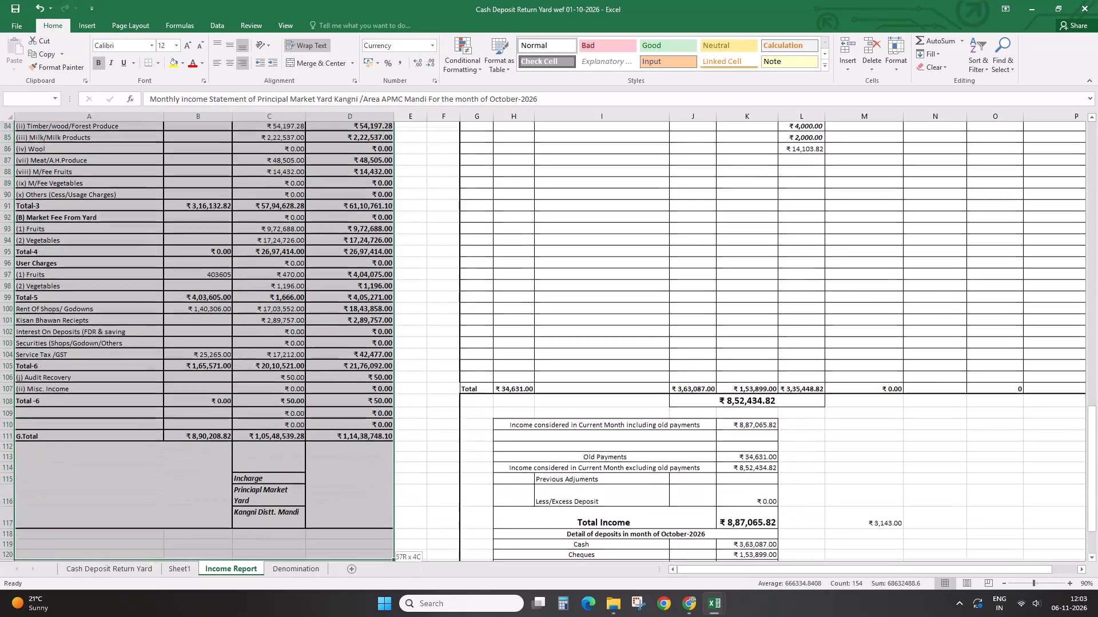
drag(337, 600, 329, 514)
key(ctrl+p)
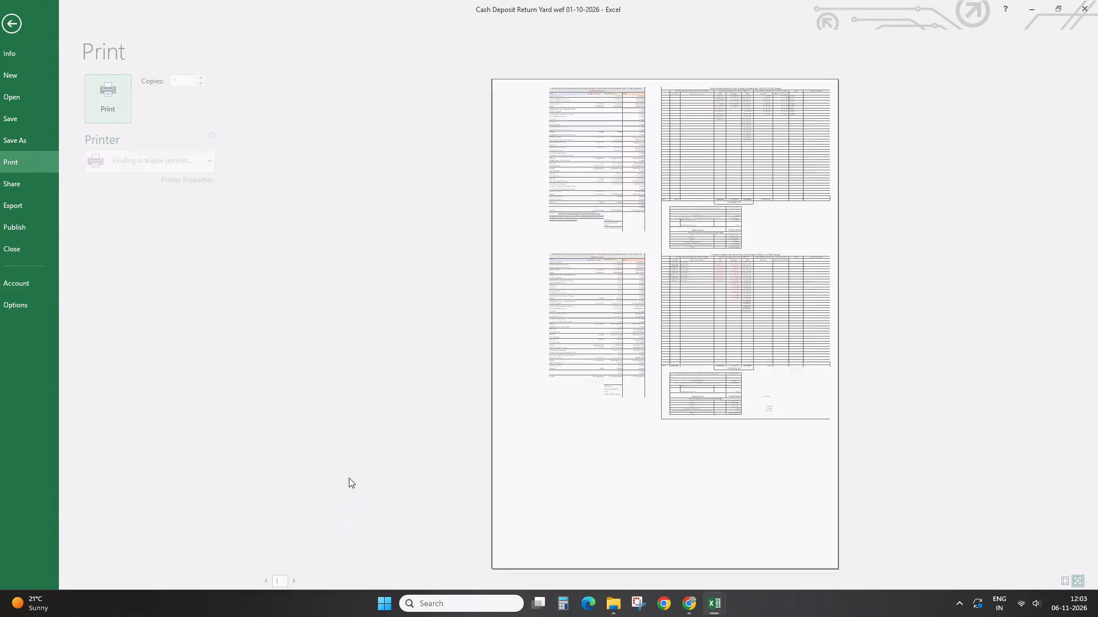
click(190, 221)
click(176, 287)
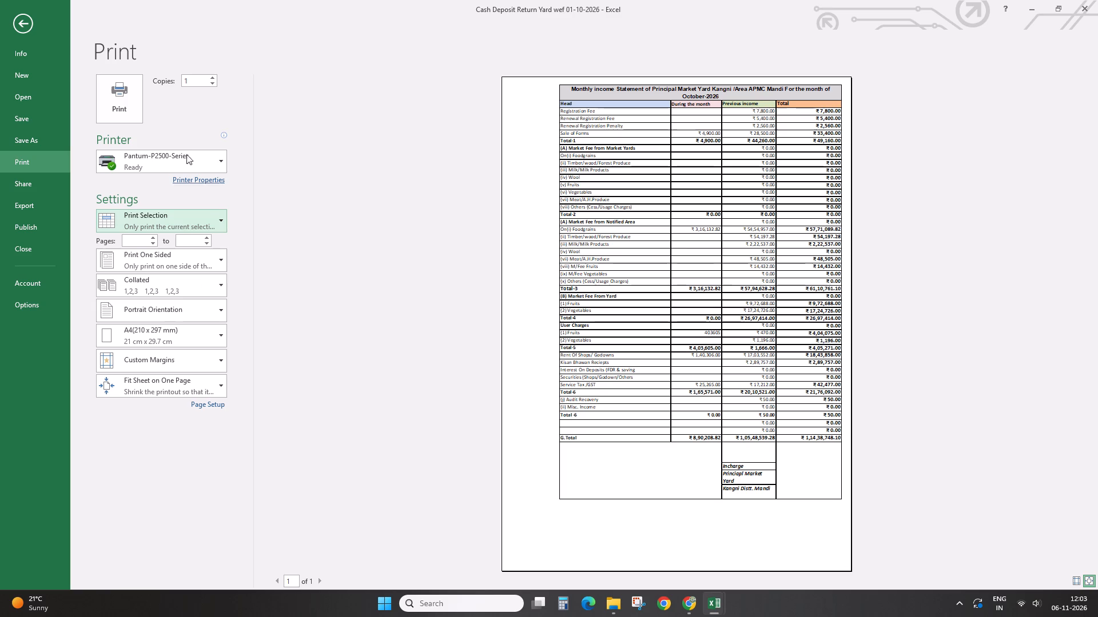
click(213, 79)
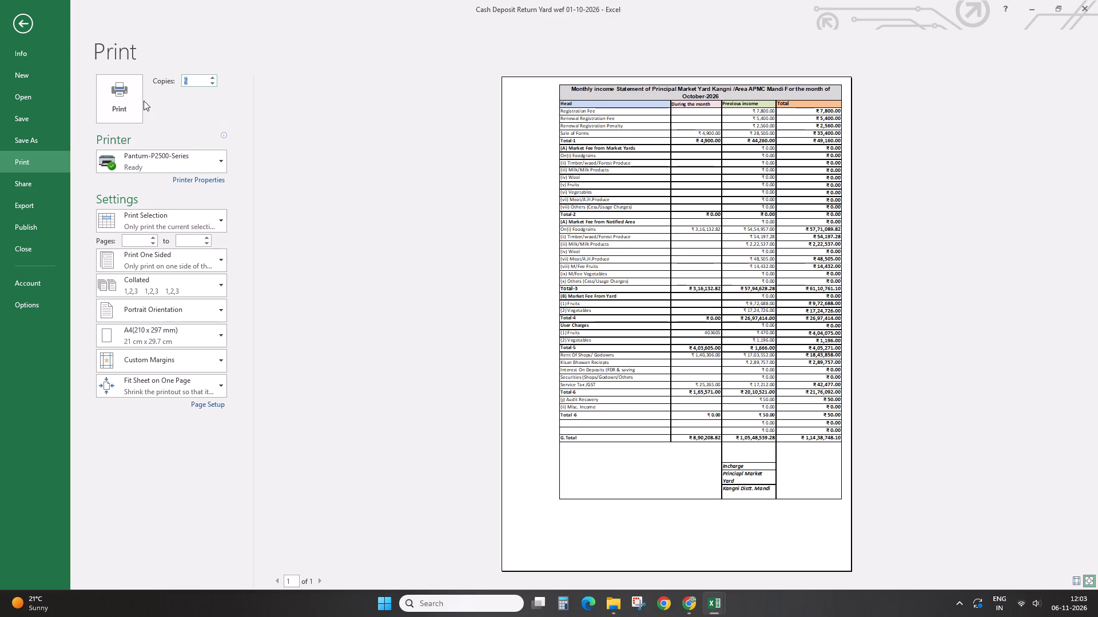
click(134, 97)
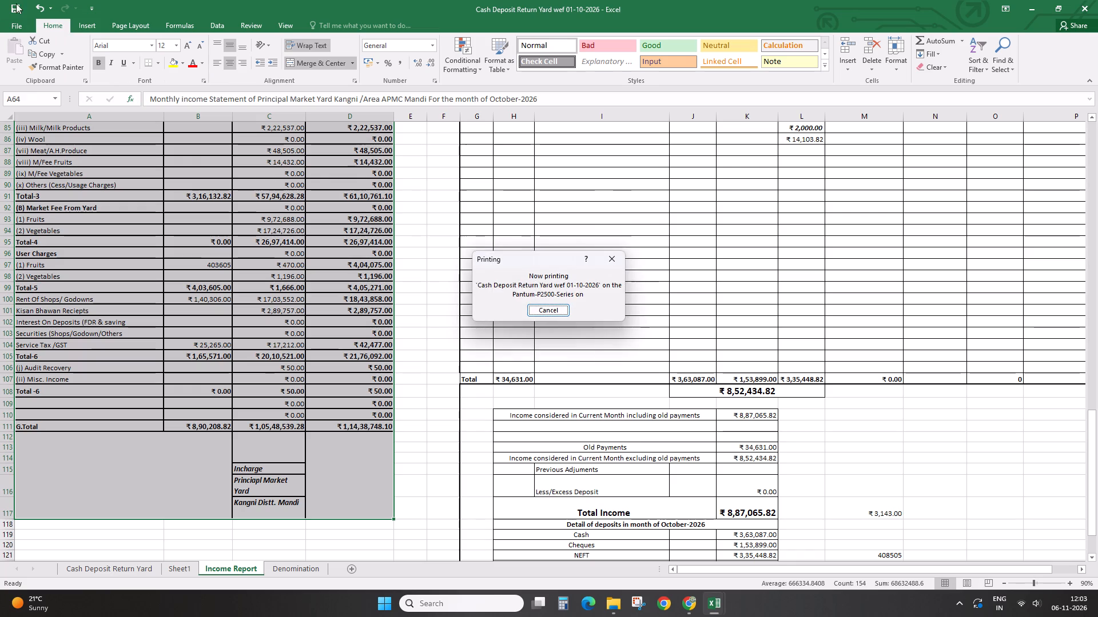
Save and close the Cash Deposit Return Yard workbook.
scroll(149, 171, up, 9)
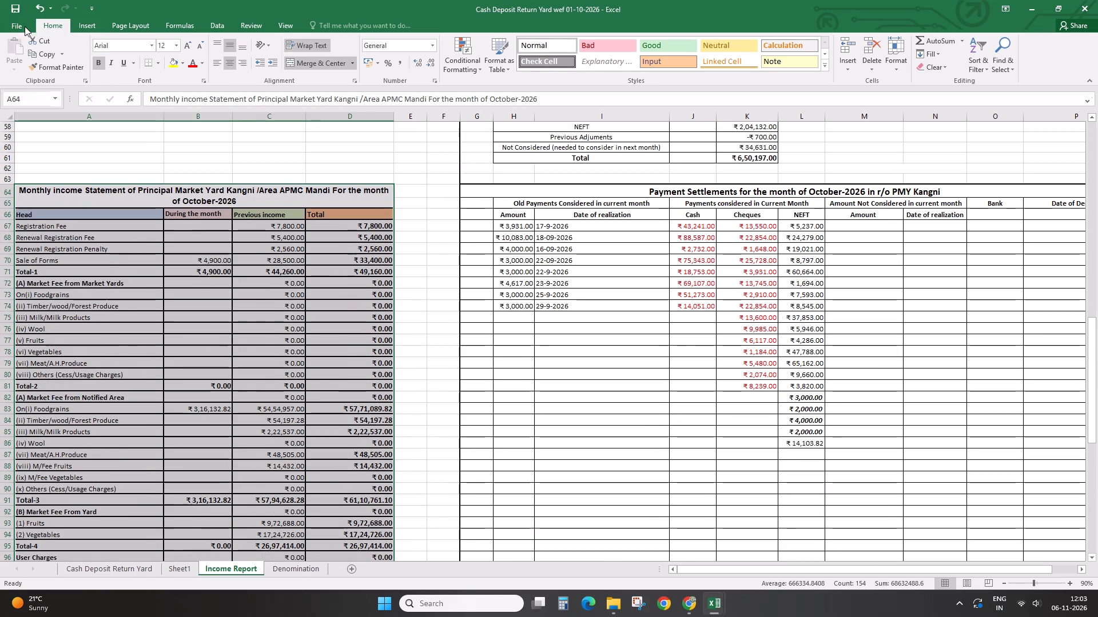
click(12, 0)
click(1097, 0)
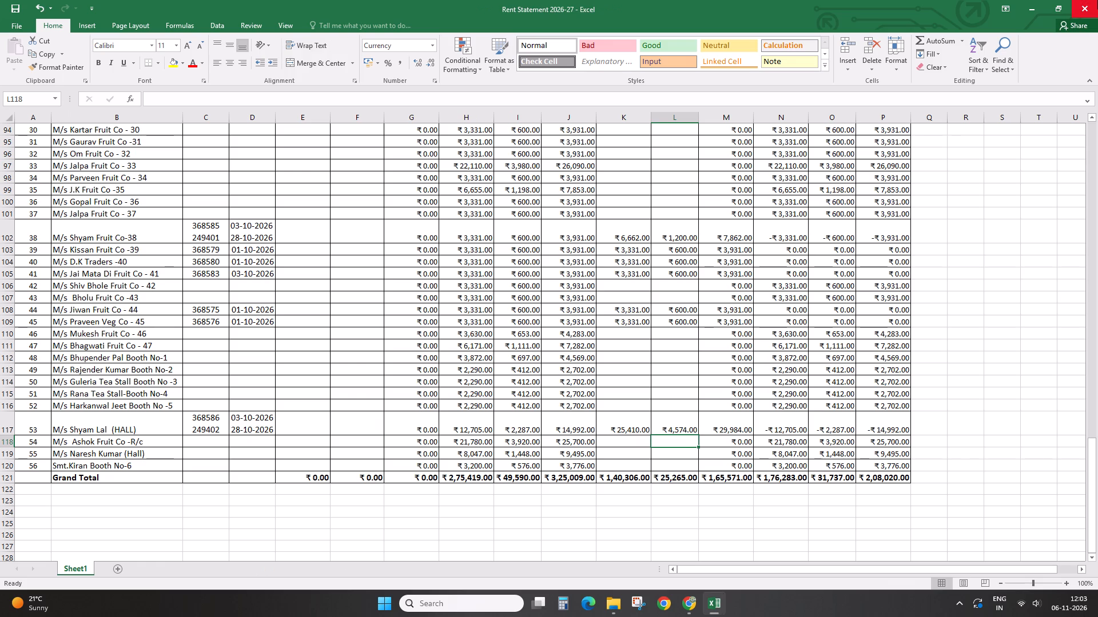
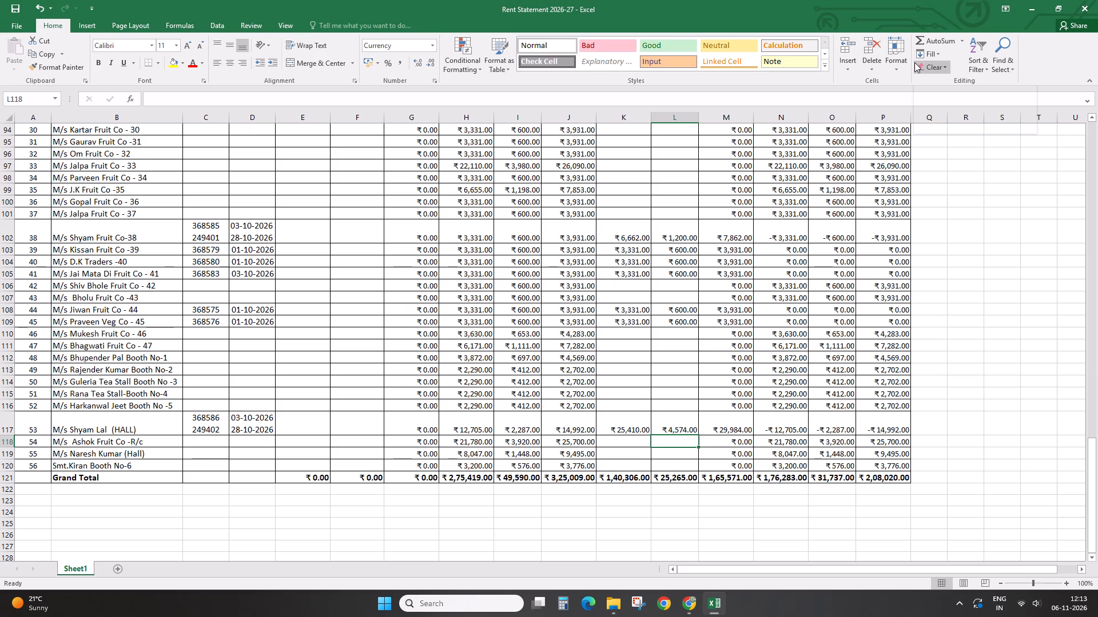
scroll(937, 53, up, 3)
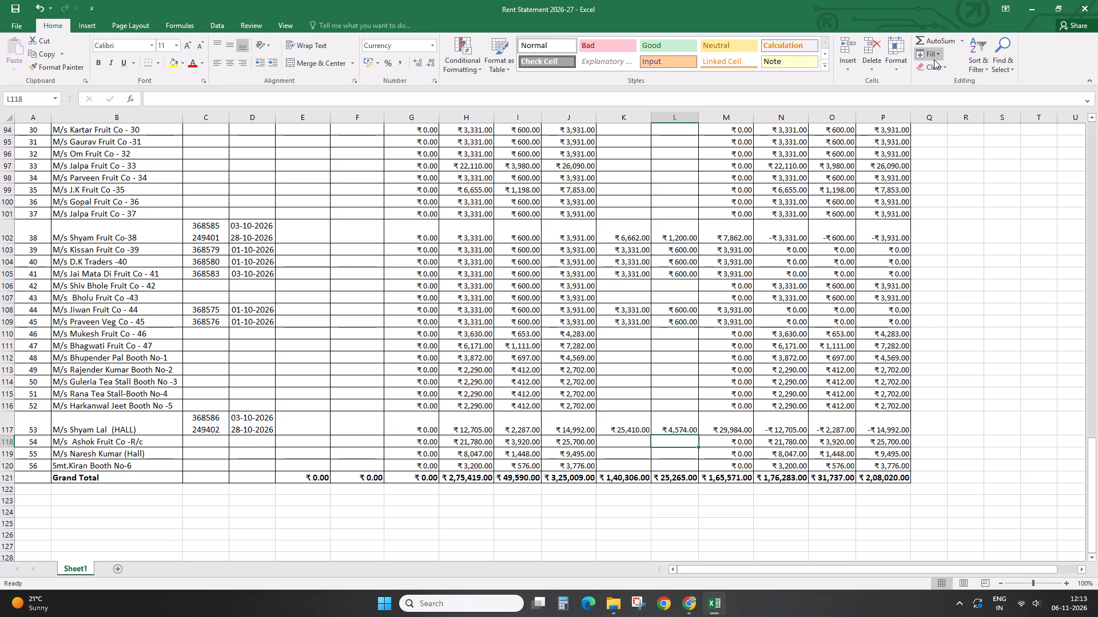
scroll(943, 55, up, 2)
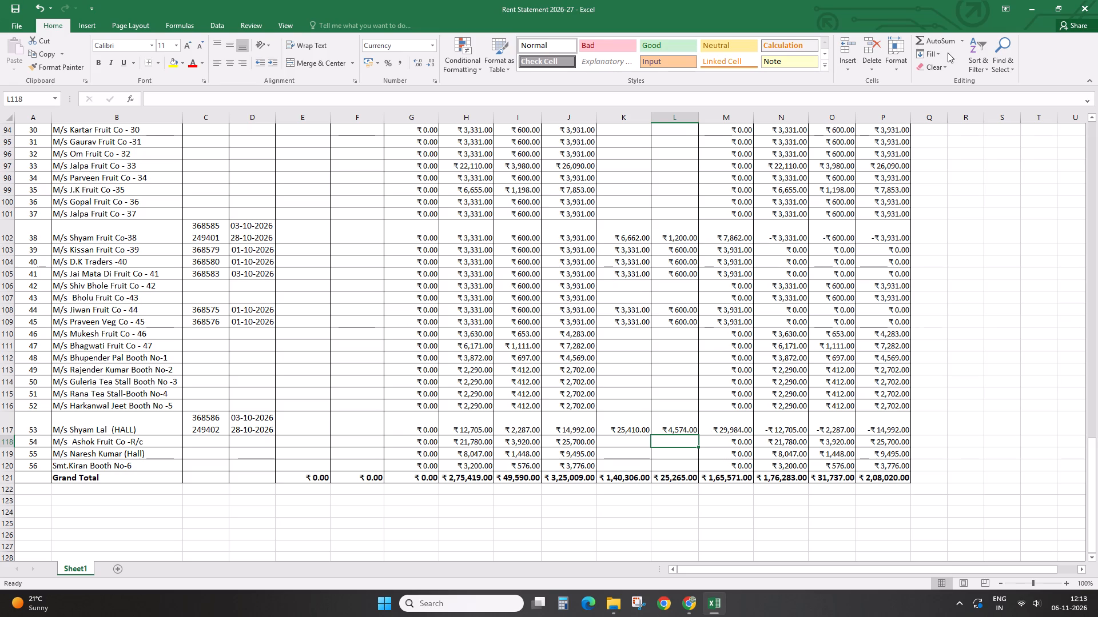
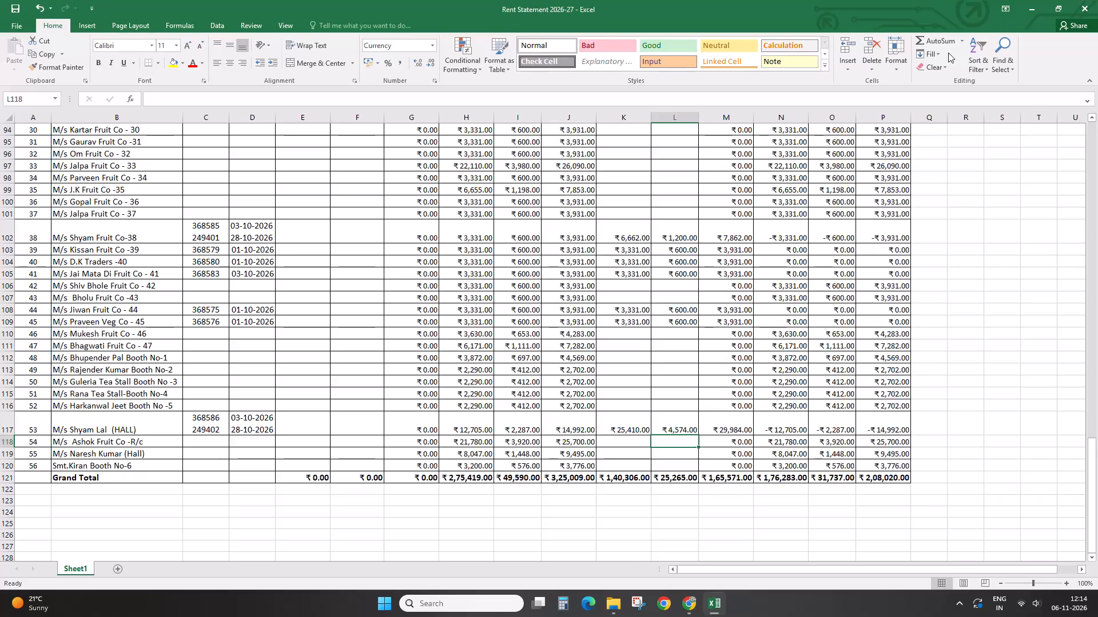
Save the Rent Statement 2026-27 workbook.
key(ctrl+s)
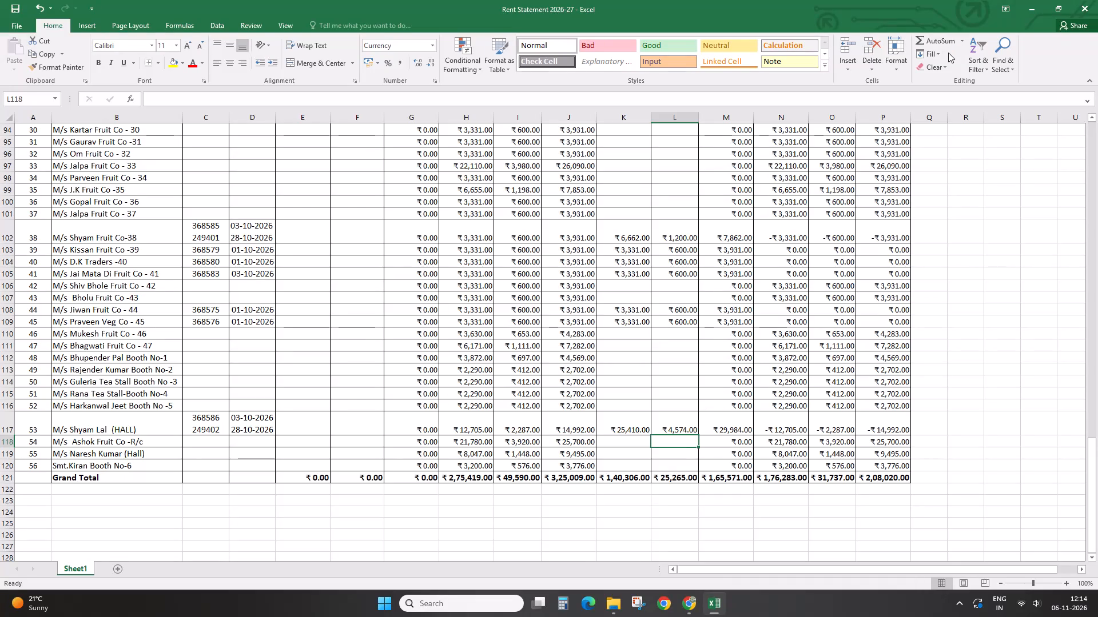